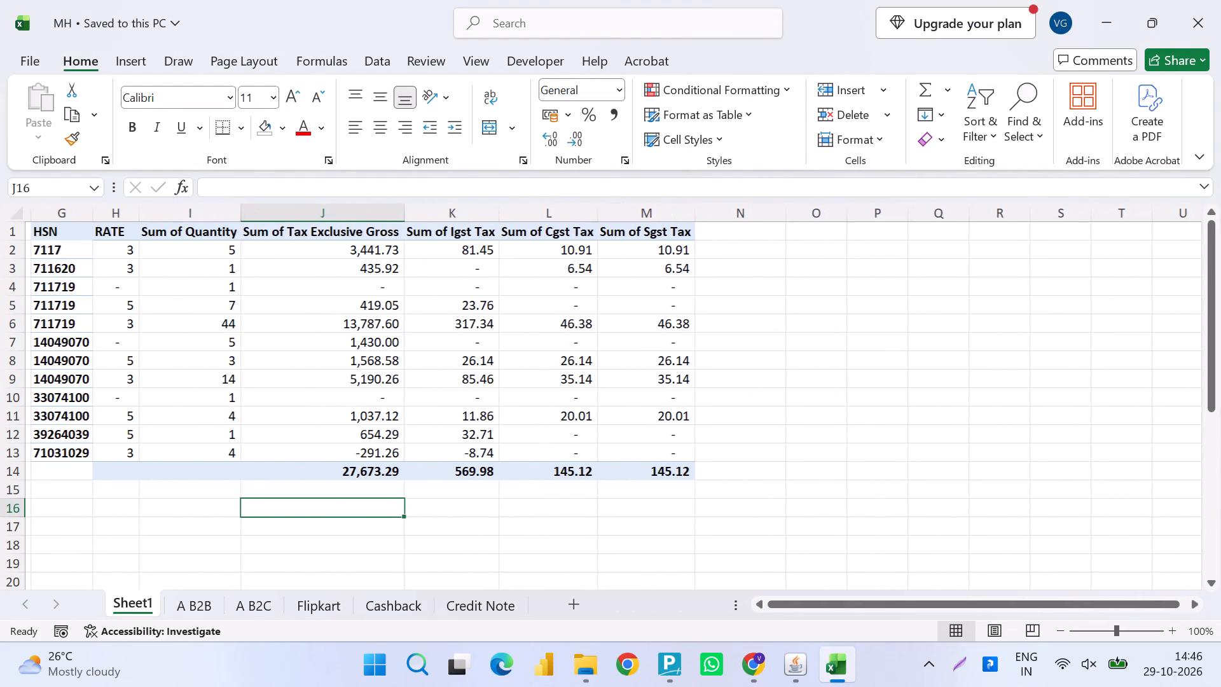
Rename the quantity and tax-exclusive gross column headers of the HSN summary table as QTY and Taxable Value.
key(alt+Tab)
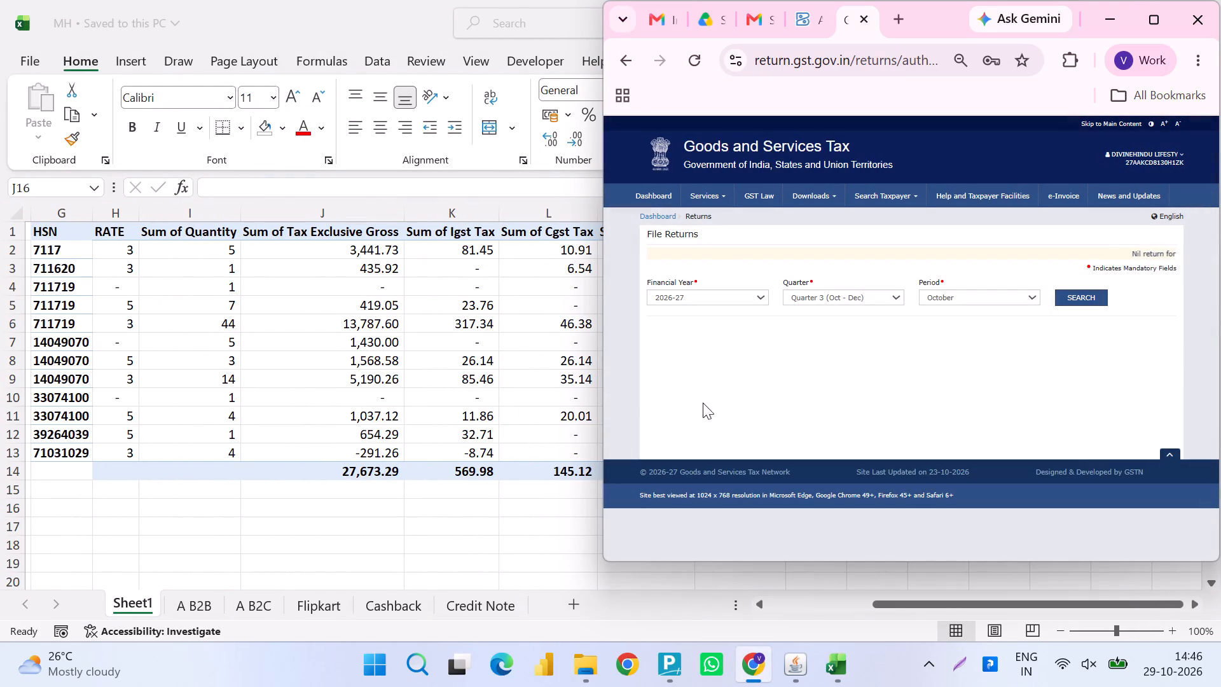
click(226, 234)
key(ctrl+Up)
key(ctrl+Left)
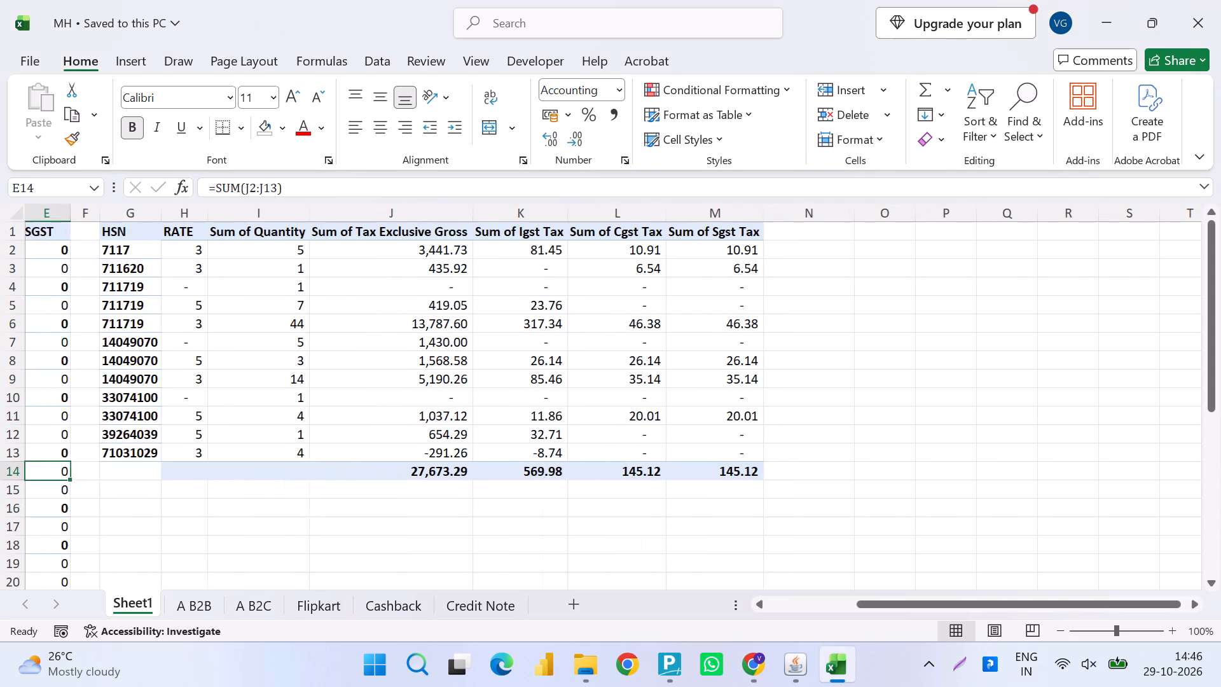
key(ctrl+Up)
key(Right)
key(Right)
key(Right)
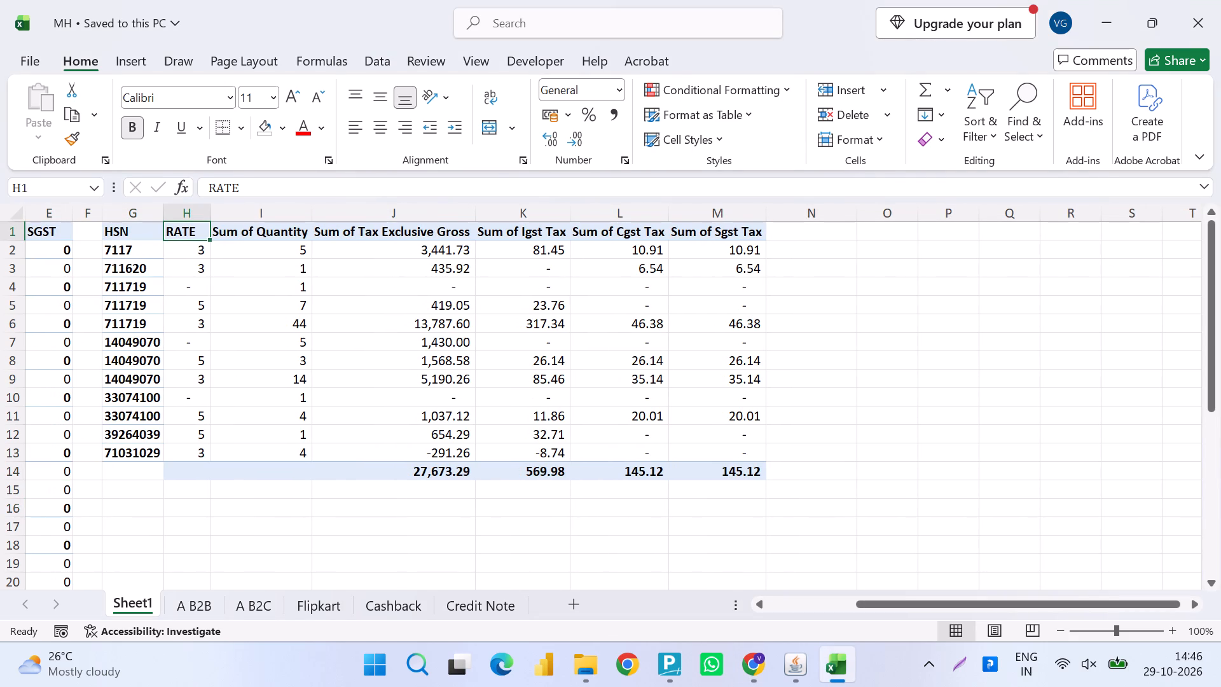
key(Right)
text(QTY)
key(Tab)
text(Taxable Value)
key(Tab)
Rename the three tax column headers of the HSN summary table as IGST, CGST and SGST.
text(IGSY)
key(BackSpace)
key(BackSpace)
key(BackSpace)
key(BackSpace)
key(BackSpace)
text(IGSYT)
key(Tab)
key(shift+Tab)
key(F2)
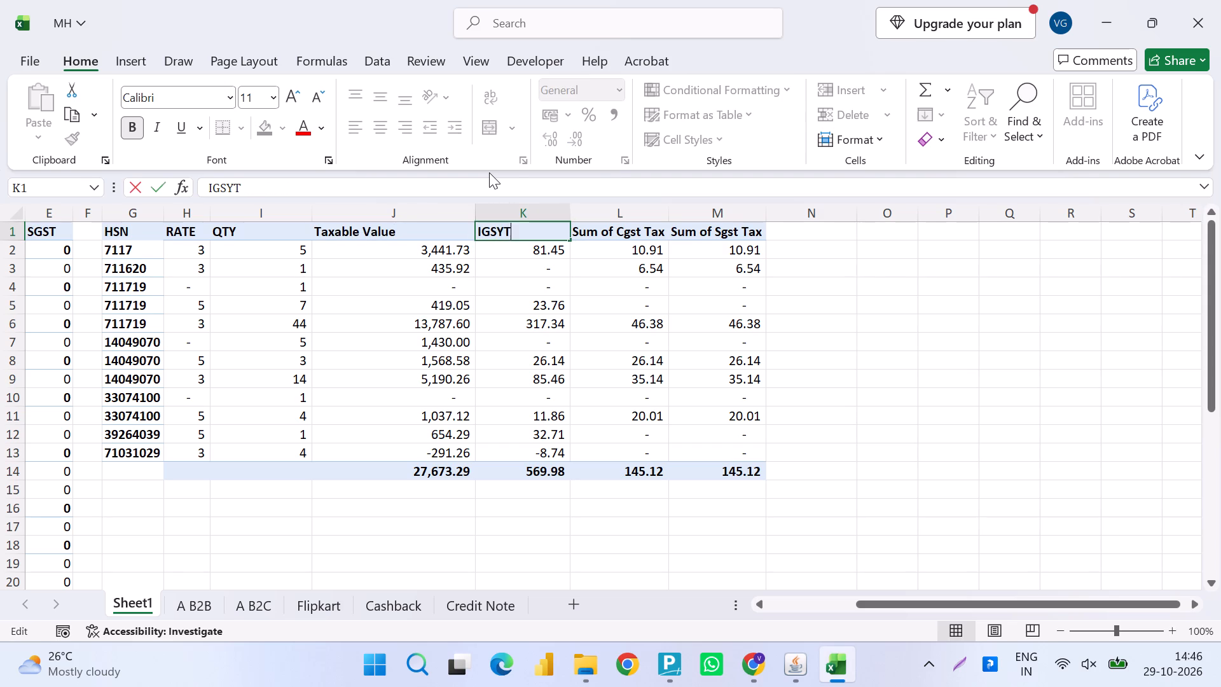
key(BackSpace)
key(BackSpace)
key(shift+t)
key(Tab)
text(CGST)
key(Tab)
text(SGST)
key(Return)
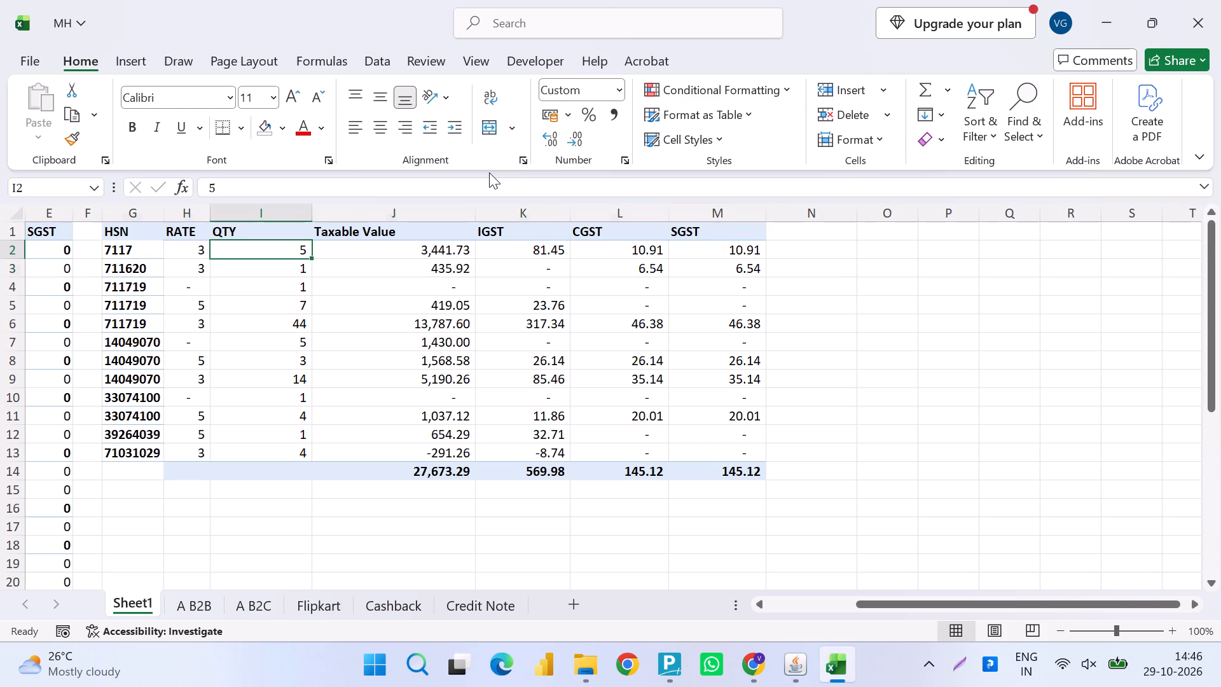
AutoFit the column widths of the whole HSN summary table, from HSN through SGST.
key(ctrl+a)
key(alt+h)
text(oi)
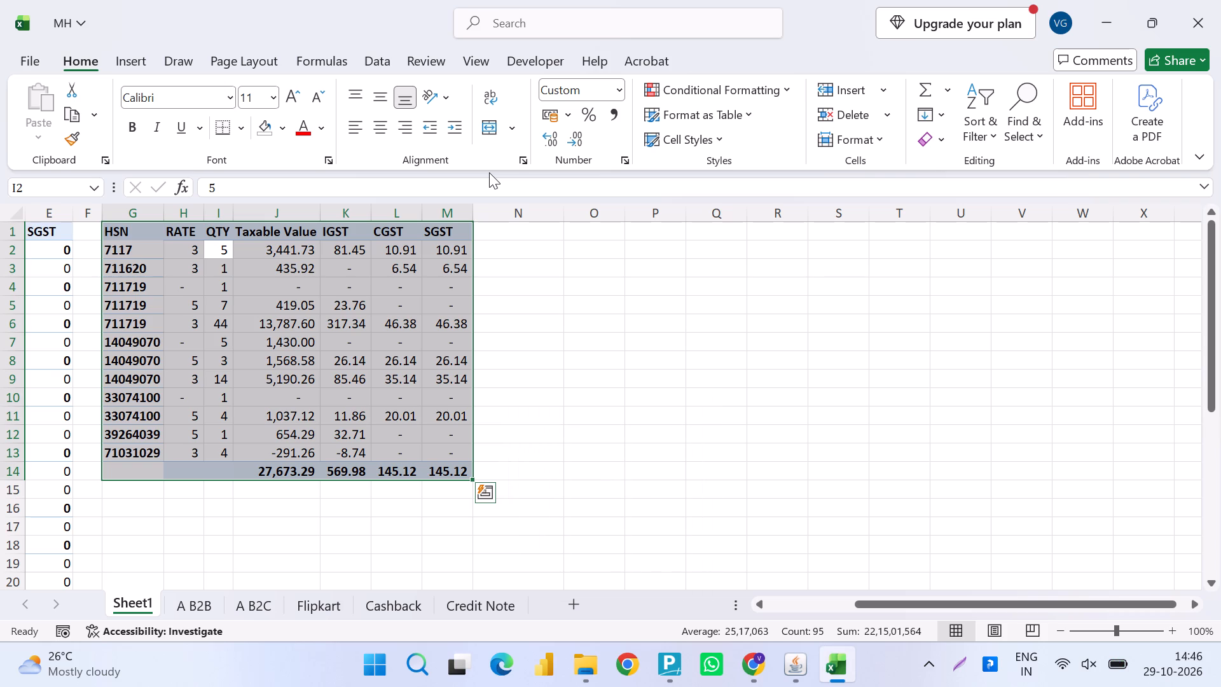
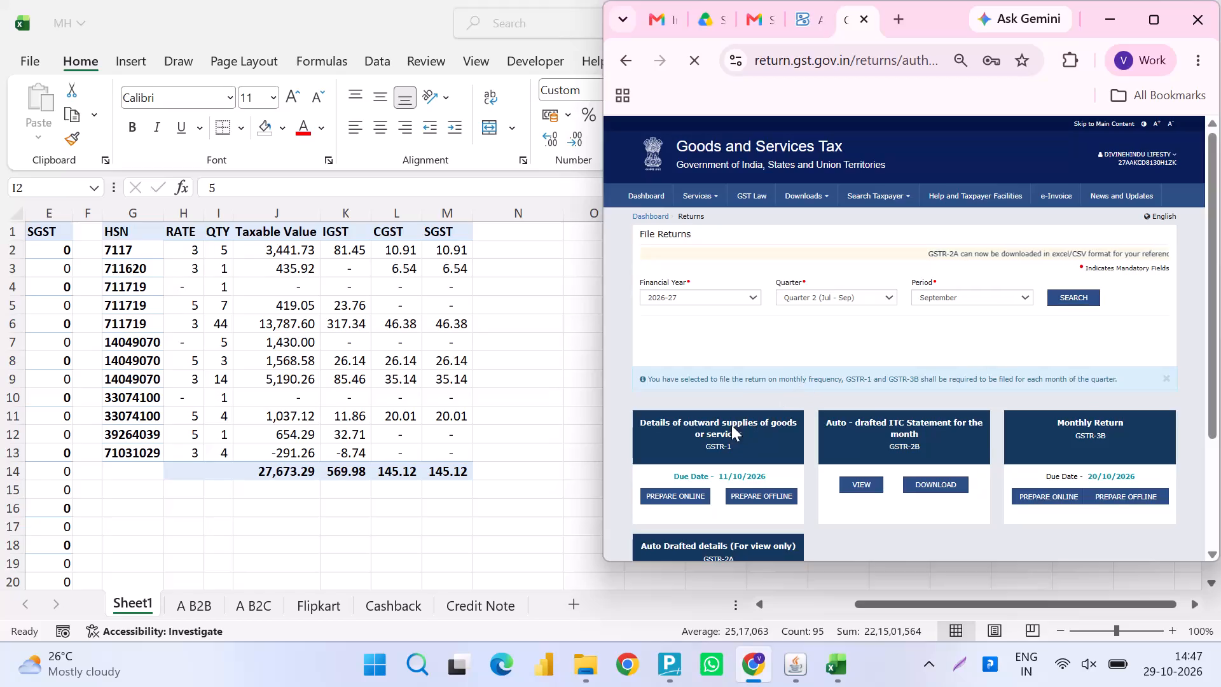
Switch to the GST portal in Chrome and open the B2C supplies section of GSTR-1's table 12, HSN-wise summary of outward supplies.
scroll(731, 425, down, 7)
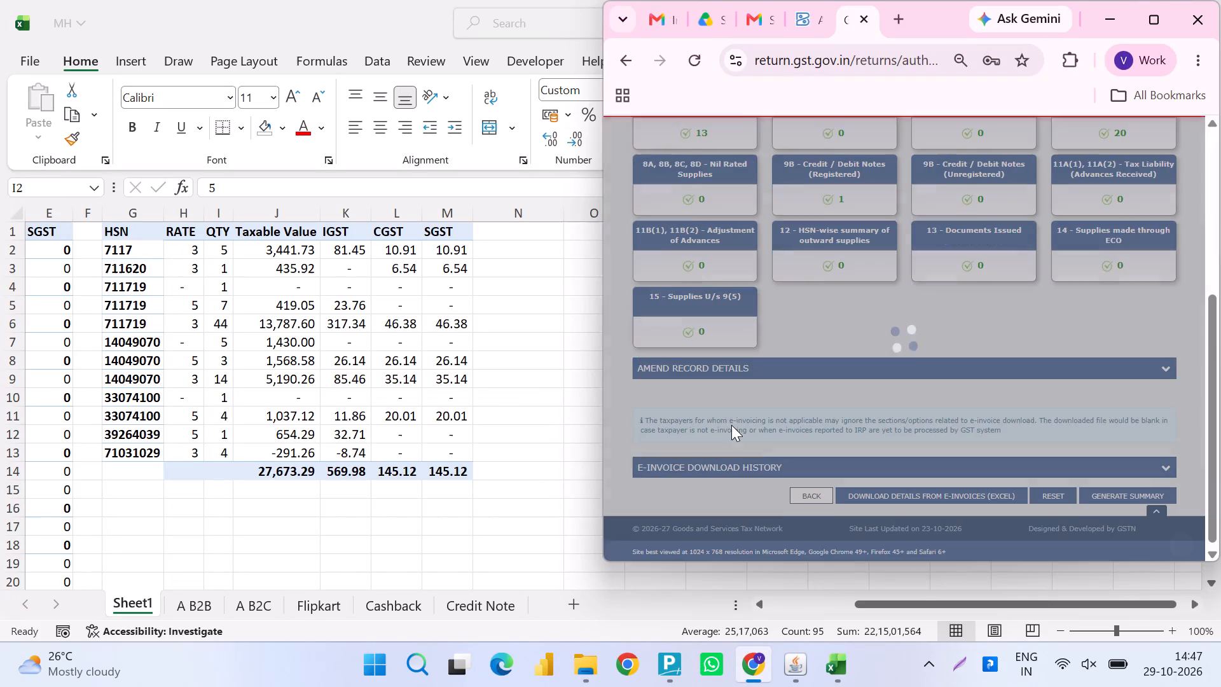
scroll(731, 425, down, 2)
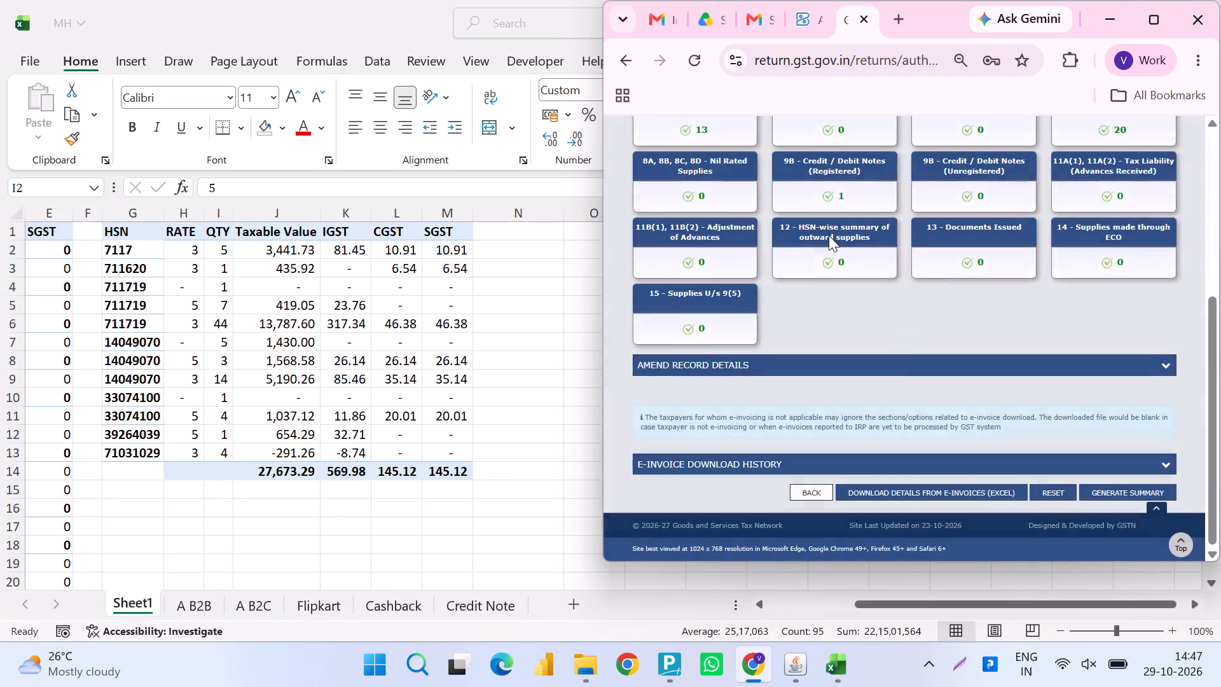
click(829, 235)
click(829, 235)
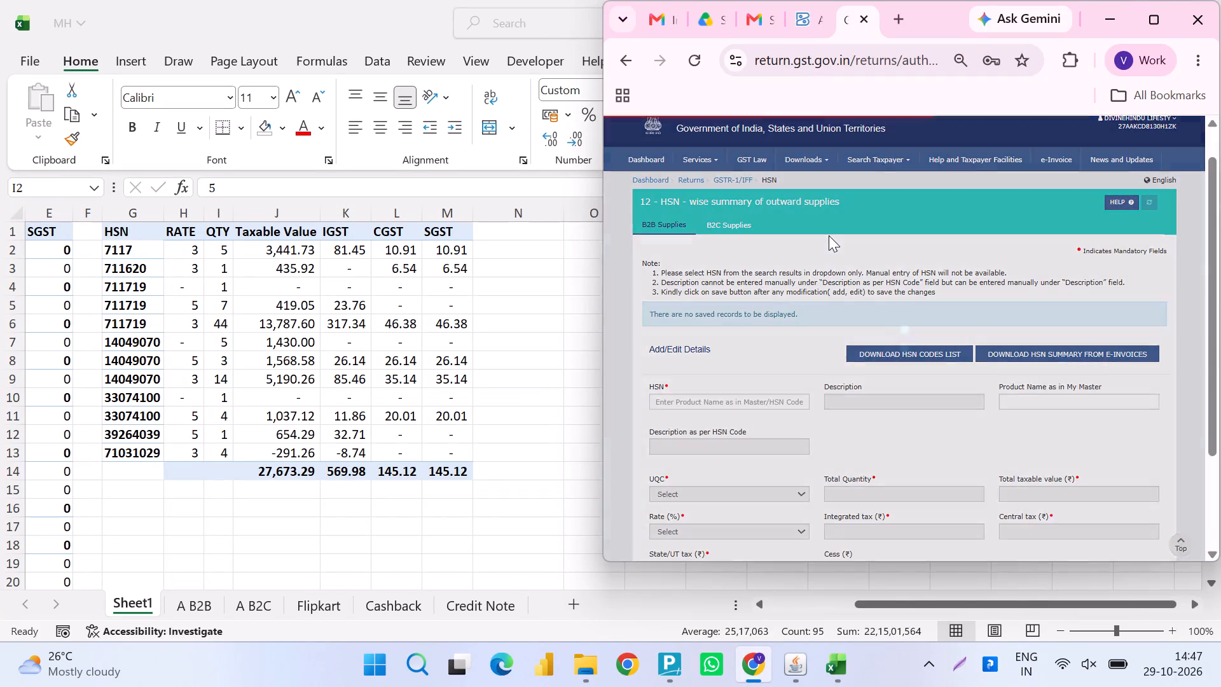
click(724, 224)
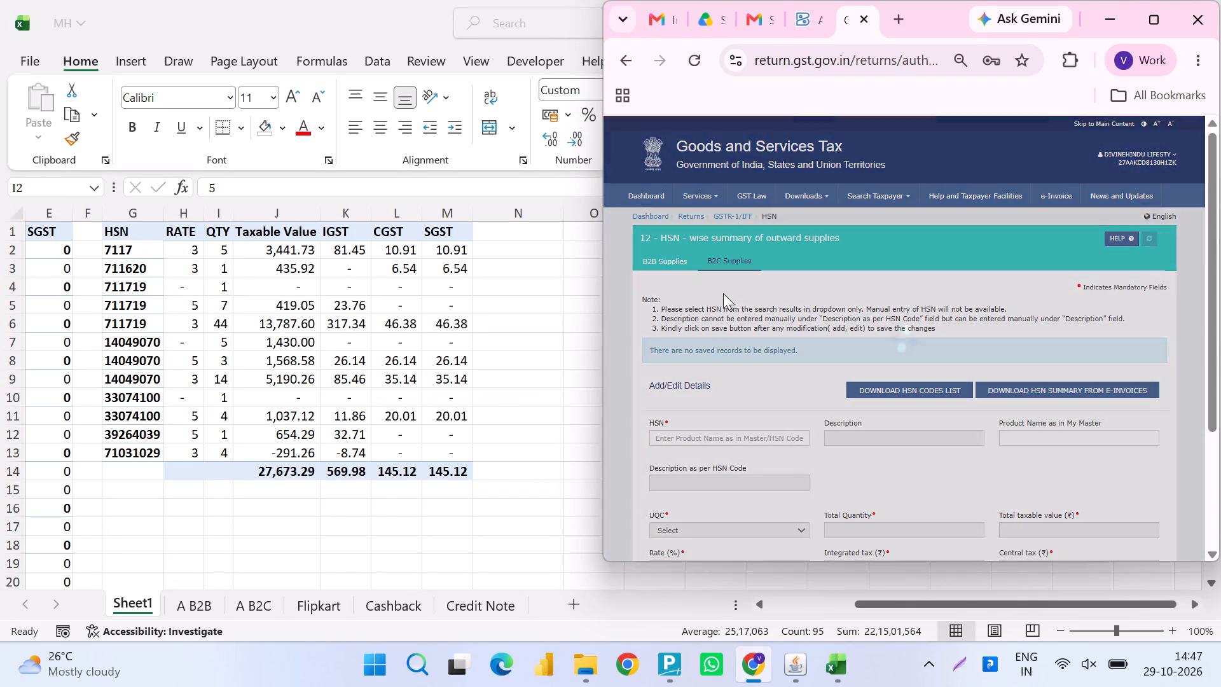
Start a B2C HSN entry with HSN 711719 (OTHER), searched as 7117, and the unit PCS-PIECES.
scroll(710, 426, down, 2)
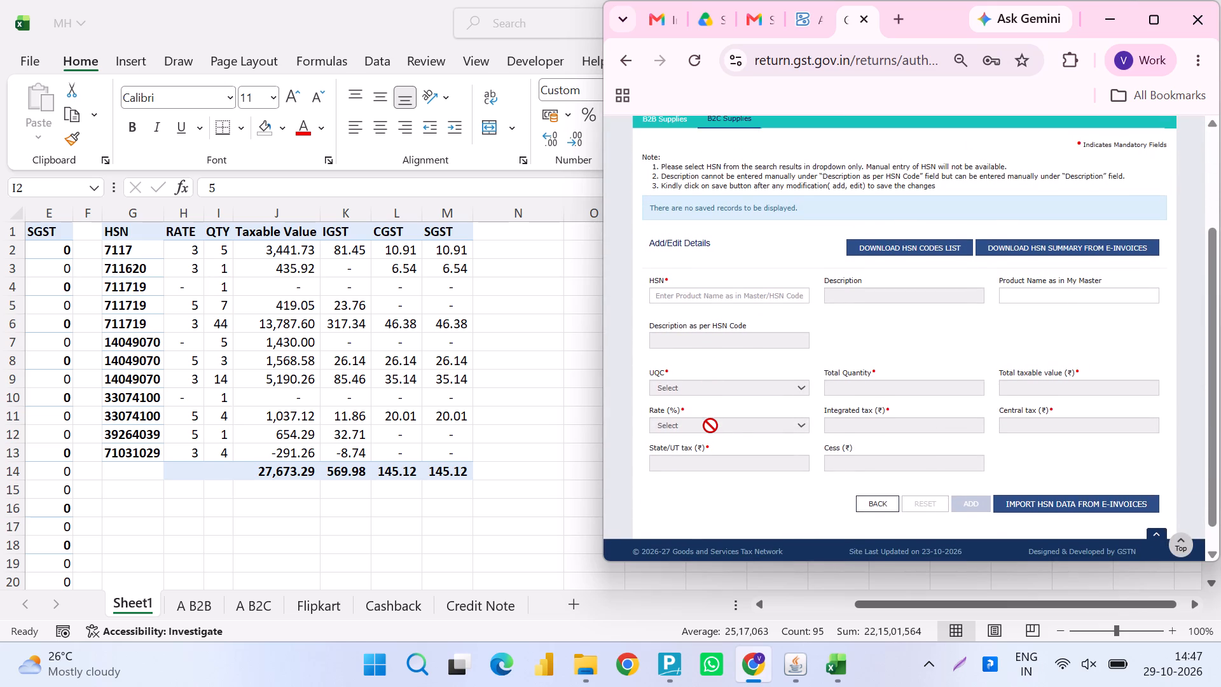
click(746, 296)
text(7117)
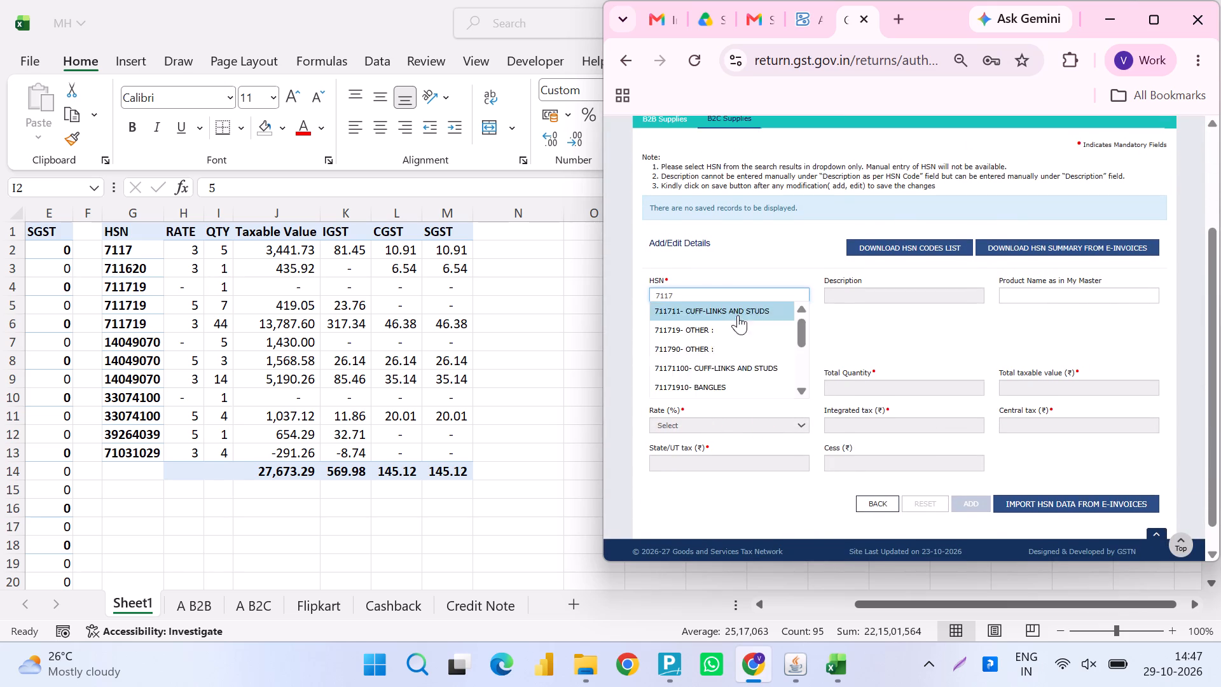
click(719, 322)
key(Tab)
key(Tab)
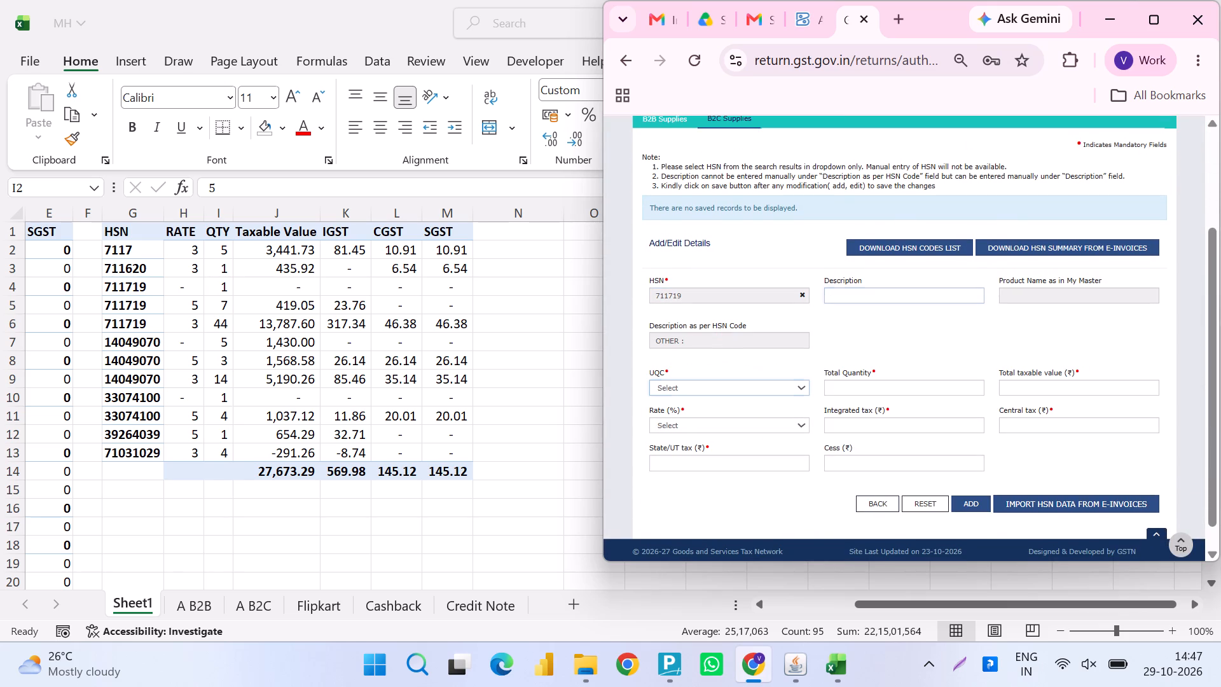
text(pcs)
key(Tab)
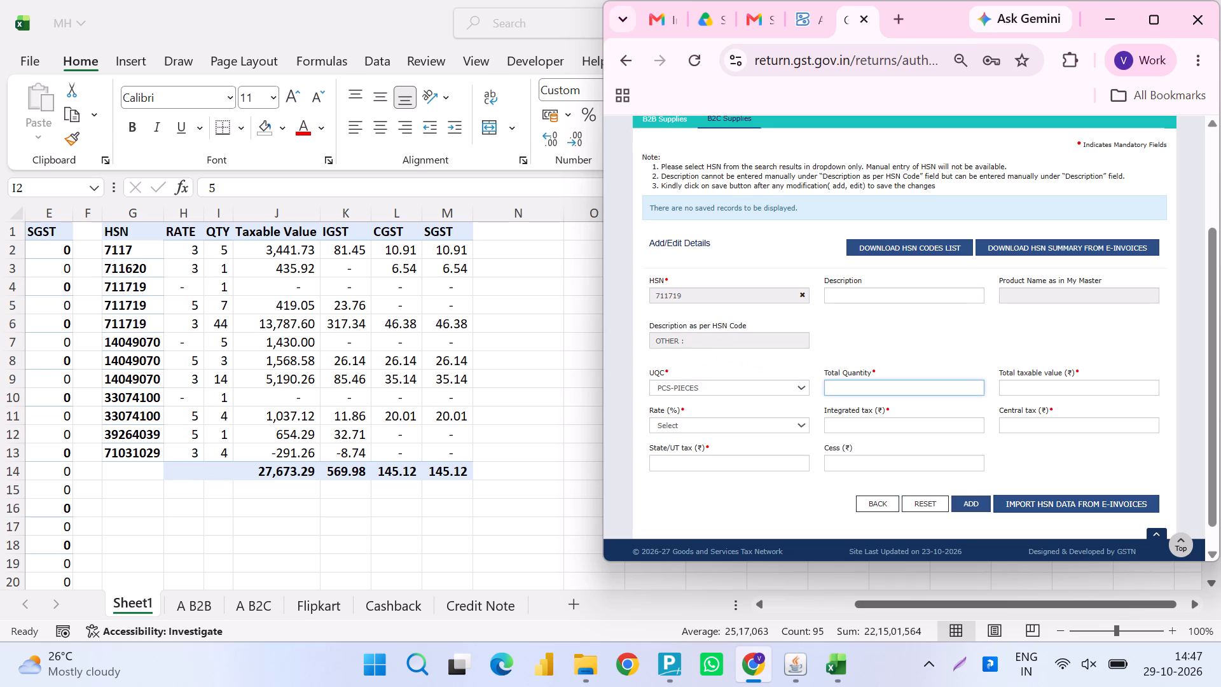
Switch to the MH workbook in Excel and colour the QTY values of the HSN summary table red.
key(alt+Tab)
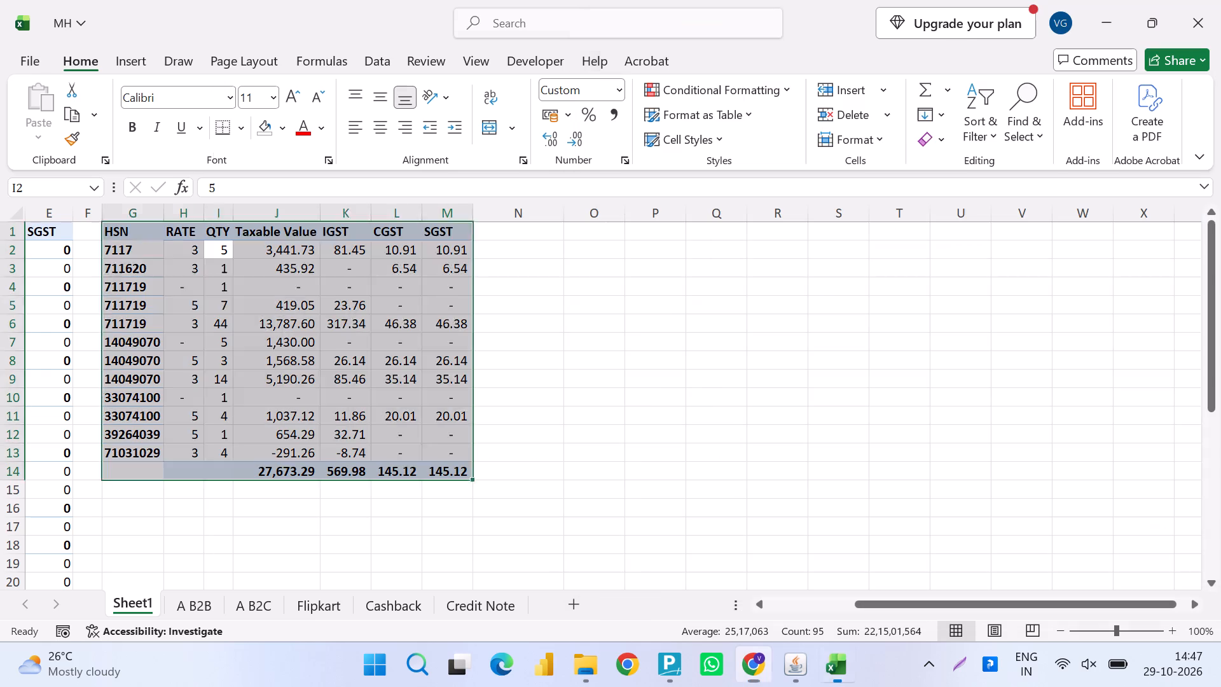
key(Left)
key(Right)
key(ctrl+shift+Down)
key(ctrl+shift+Up)
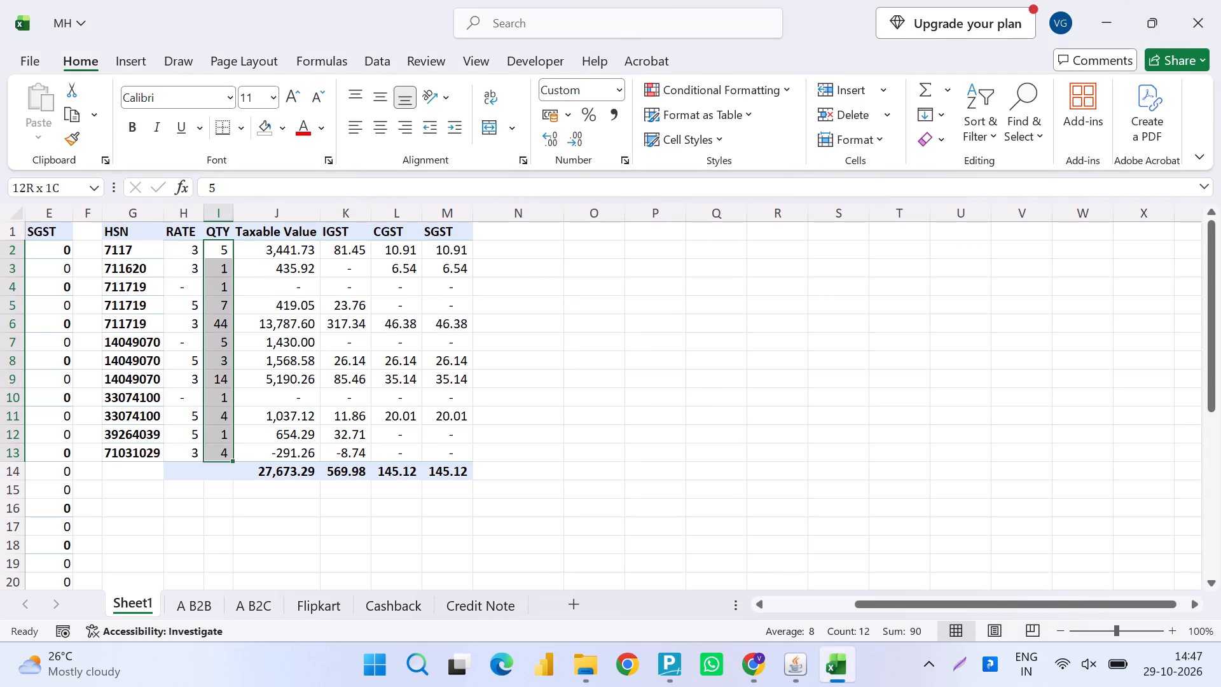
key(ctrl+shift+Down)
key(shift+Up)
key(shift+Down)
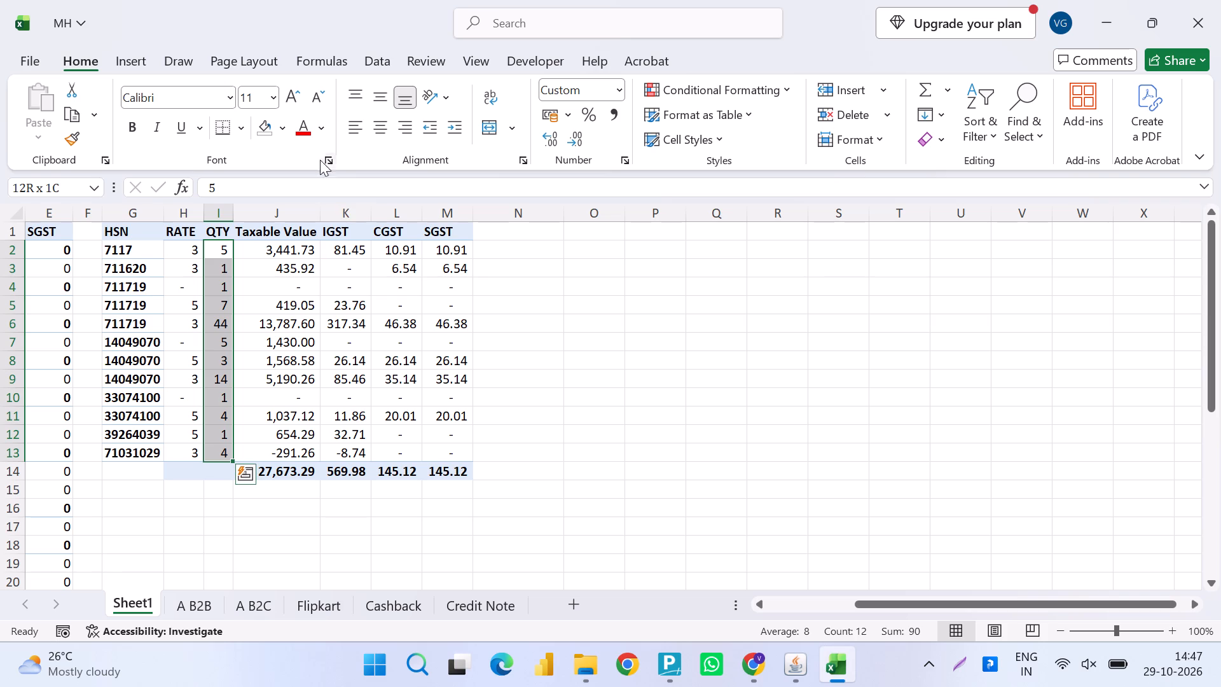
click(301, 134)
Back in the portal's 711719 entry, set total quantity 5, total taxable value 3441.73 and rate 3%.
key(alt+Tab)
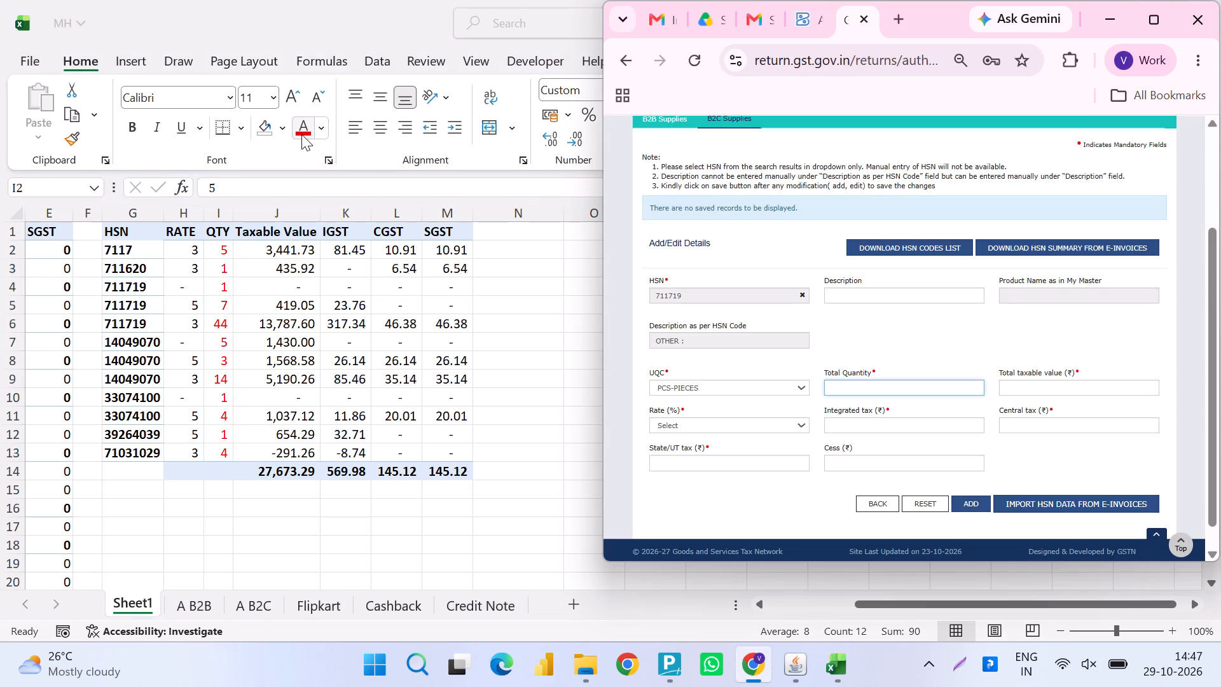
key(5)
key(Tab)
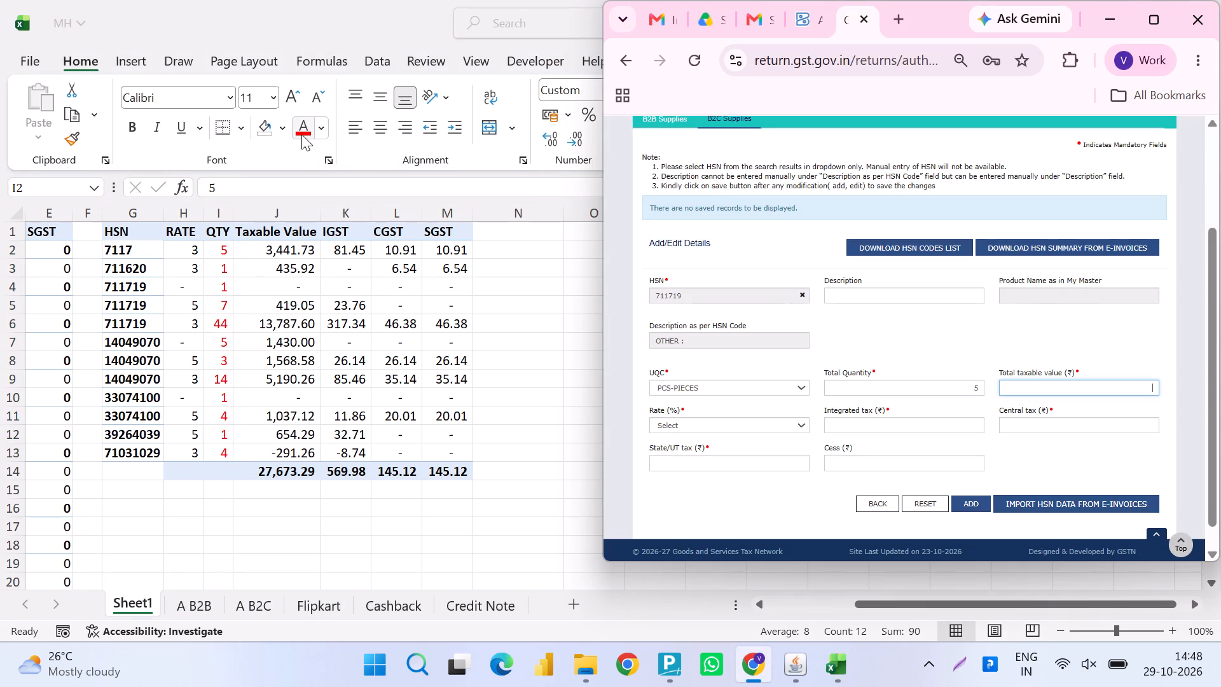
text(3441.73)
key(Tab)
key(3)
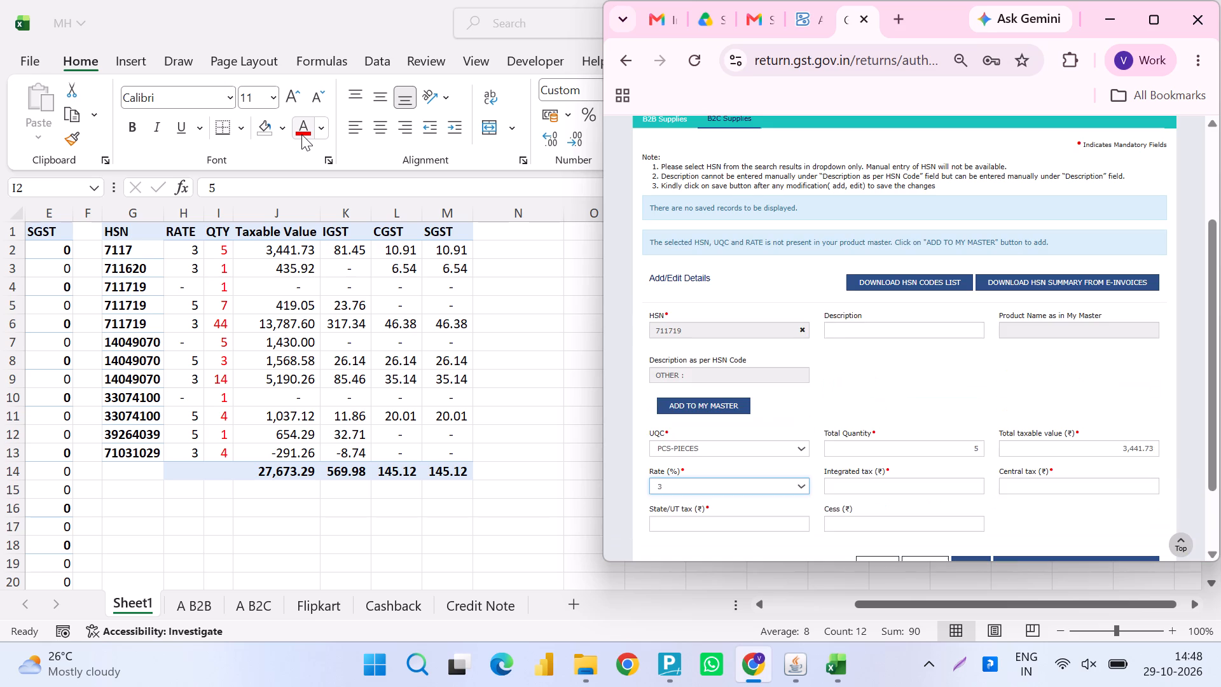
Enter integrated tax 81.45, central tax 10.91 and State/UT tax 10.91, and add the 711719 record.
key(Tab)
text(81.45)
key(Tab)
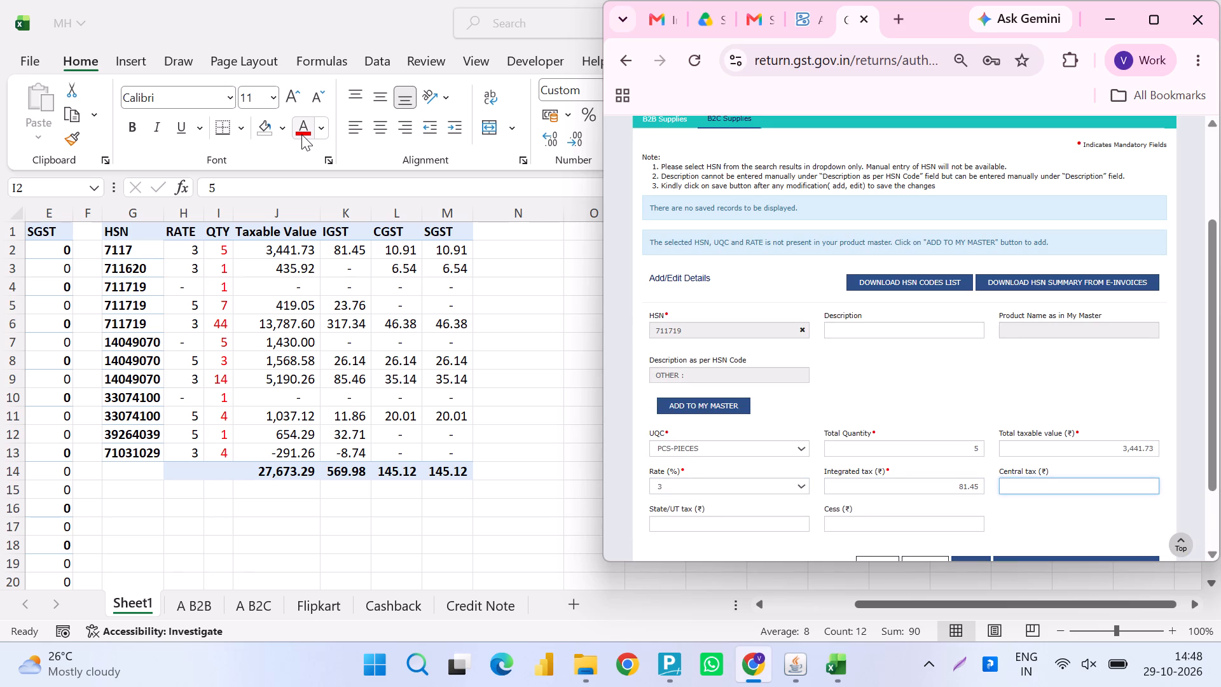
text(10.91)
key(Tab)
text(10.91)
key(Tab)
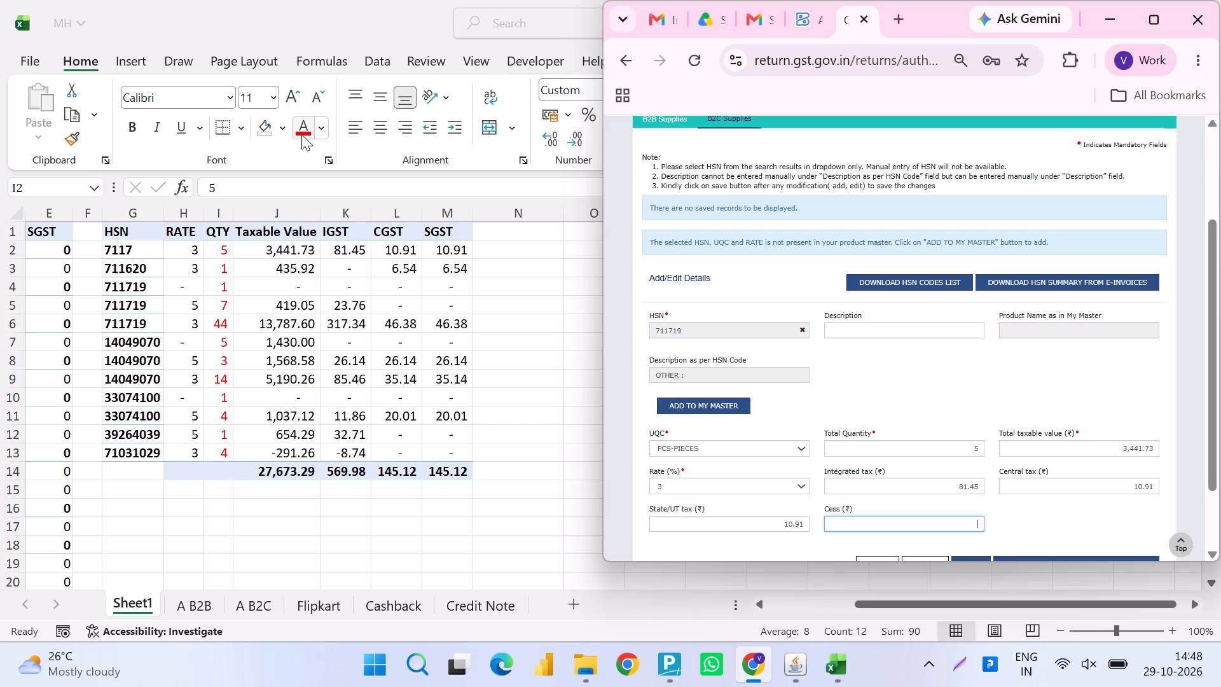
key(ctrl+minus)
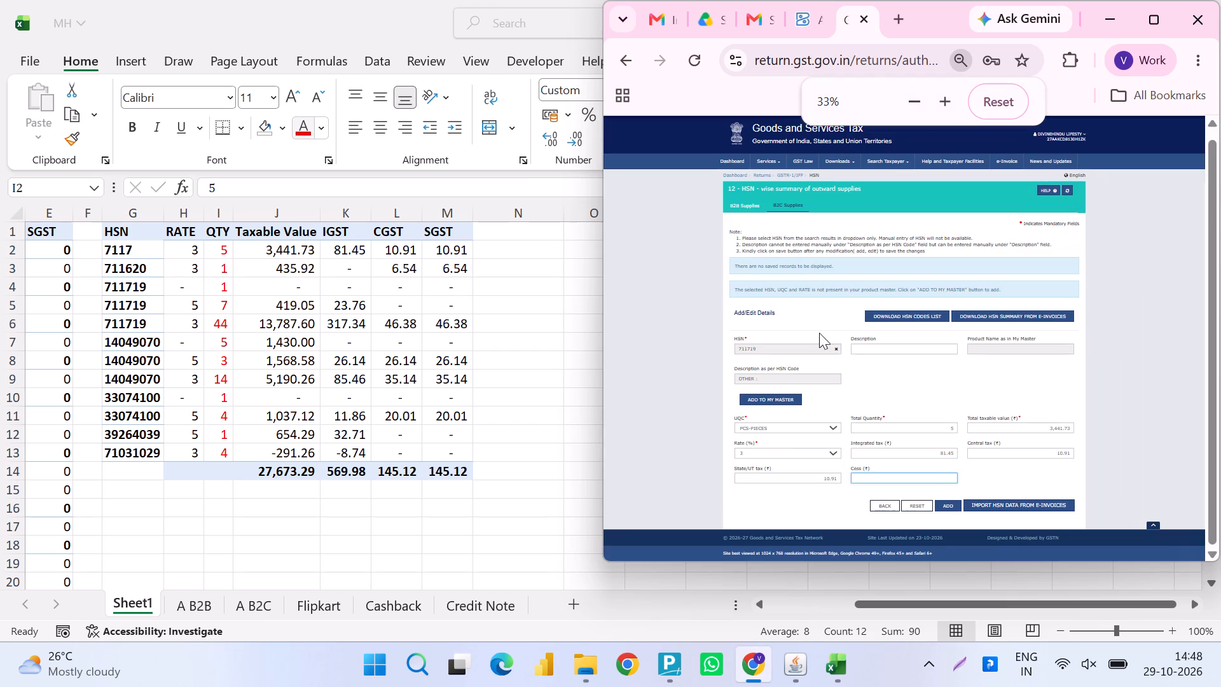
click(940, 504)
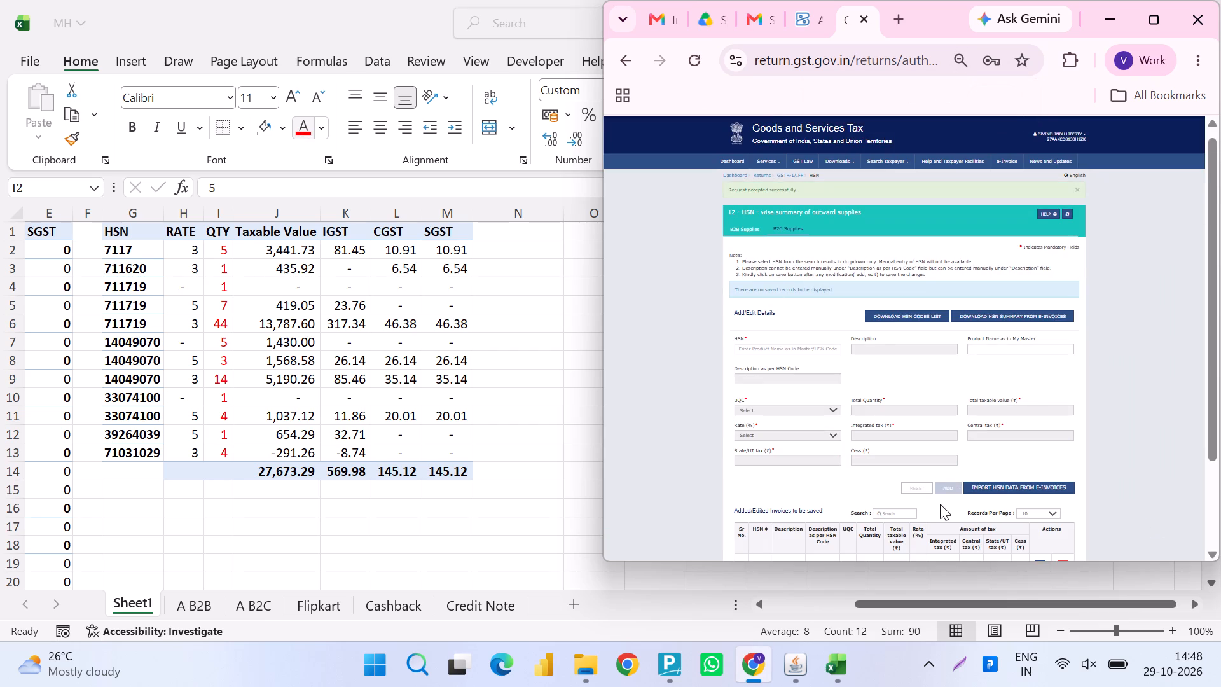
Start another B2C HSN entry with HSN 711620 and the unit PCS-PIECES.
key(ctrl+equal)
scroll(940, 504, down, 2)
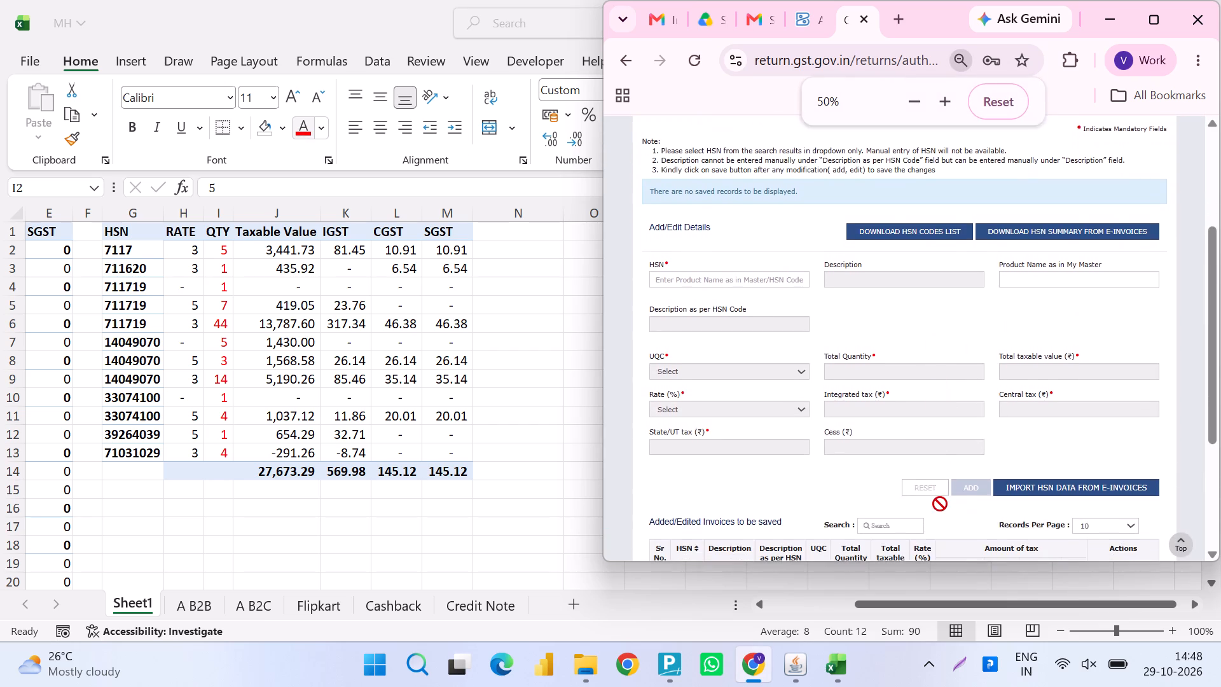
scroll(940, 504, down, 2)
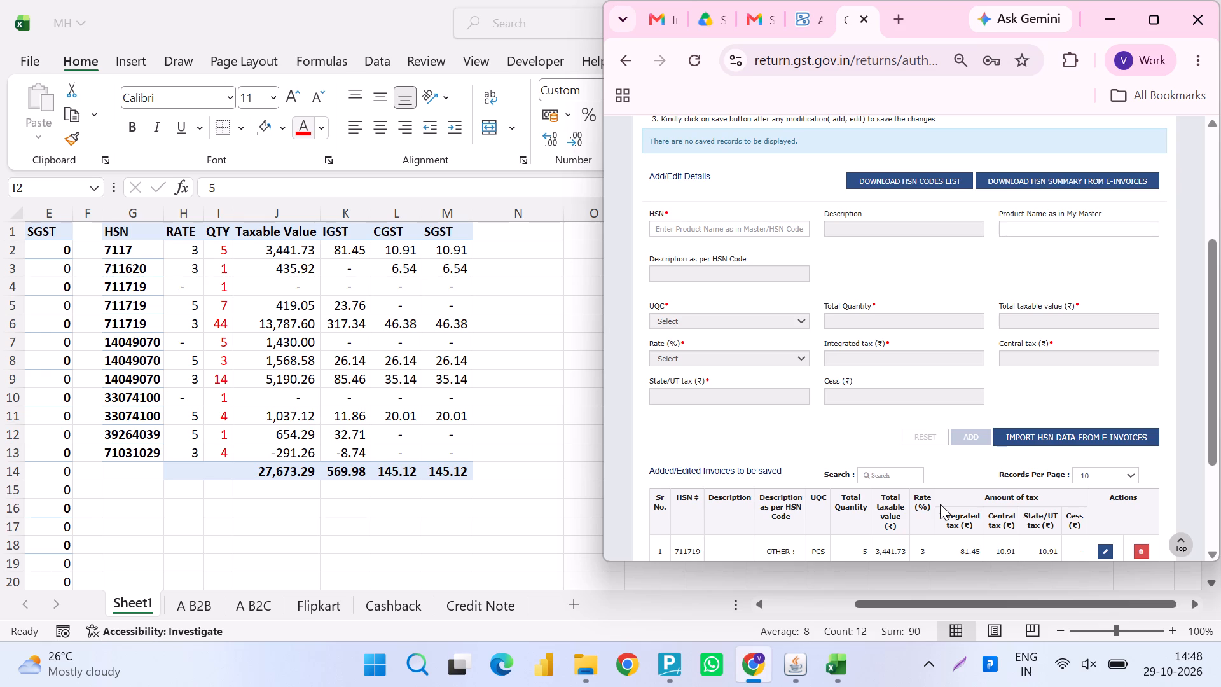
click(761, 221)
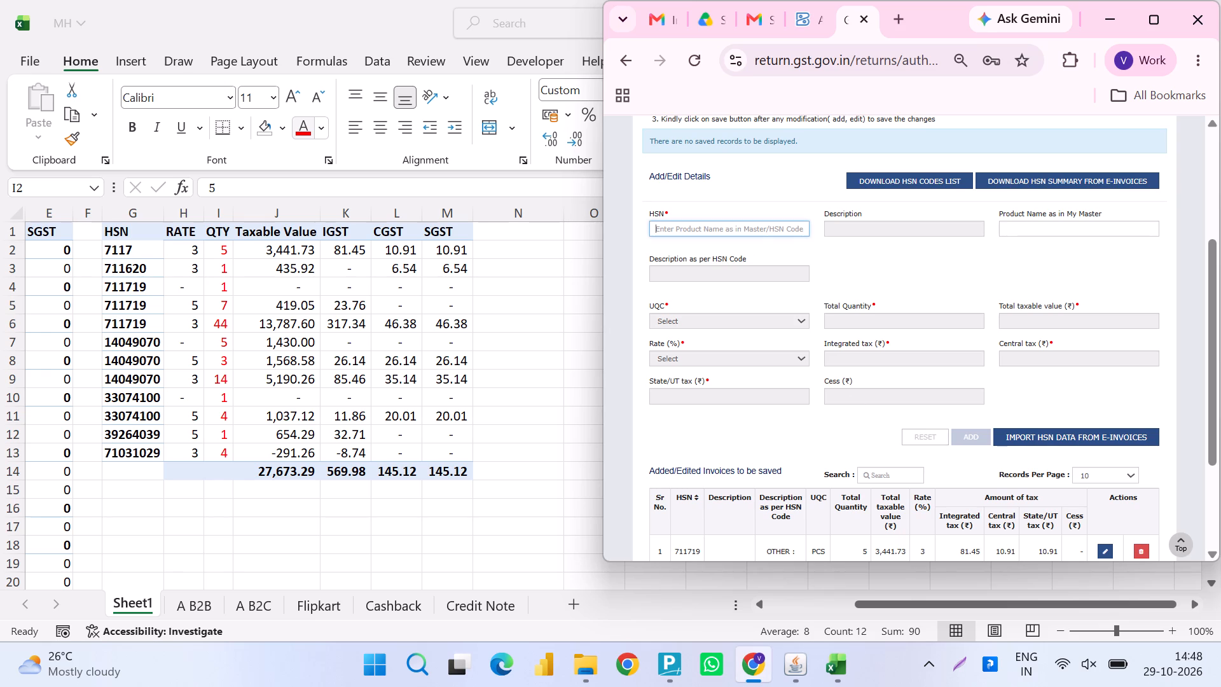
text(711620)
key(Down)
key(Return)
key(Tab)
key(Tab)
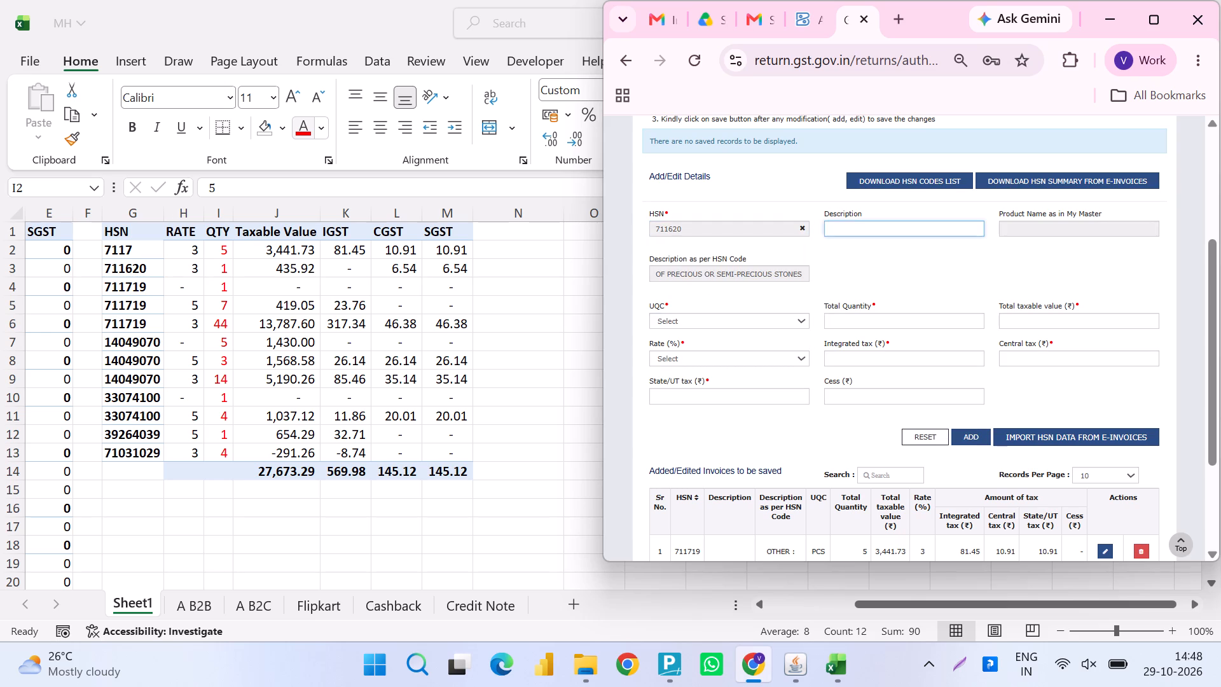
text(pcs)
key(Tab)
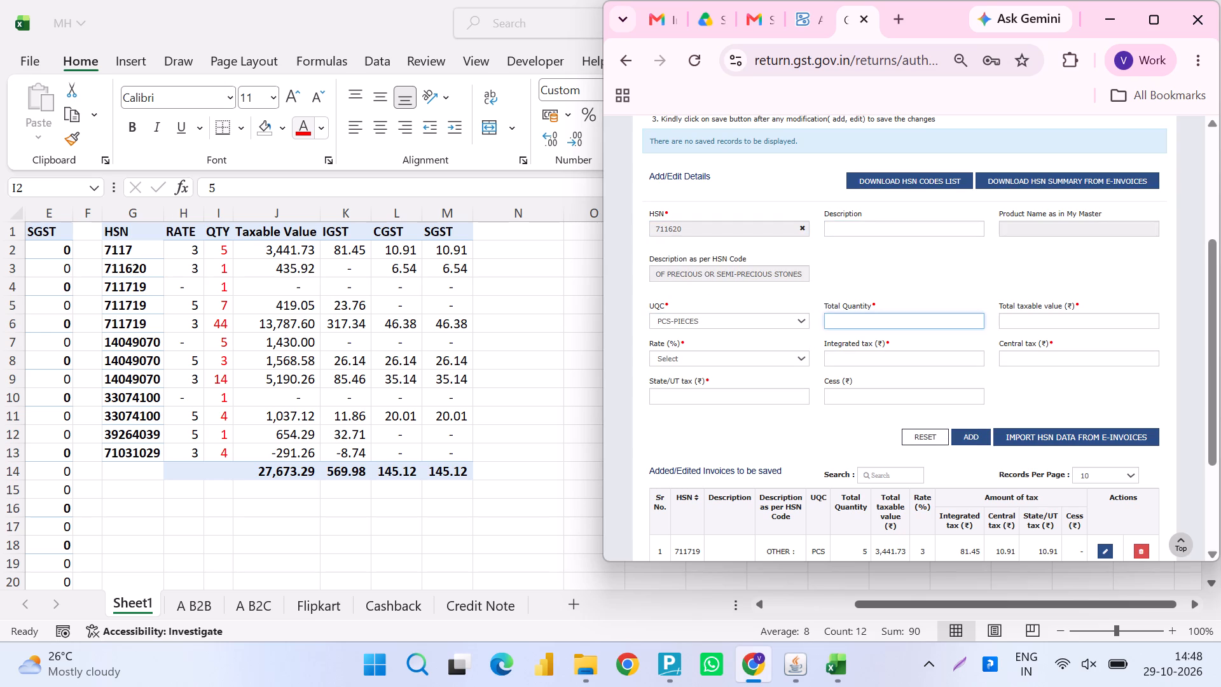
Set the 711620 entry's total quantity to 1, total taxable value to 435.92 and rate to 3%.
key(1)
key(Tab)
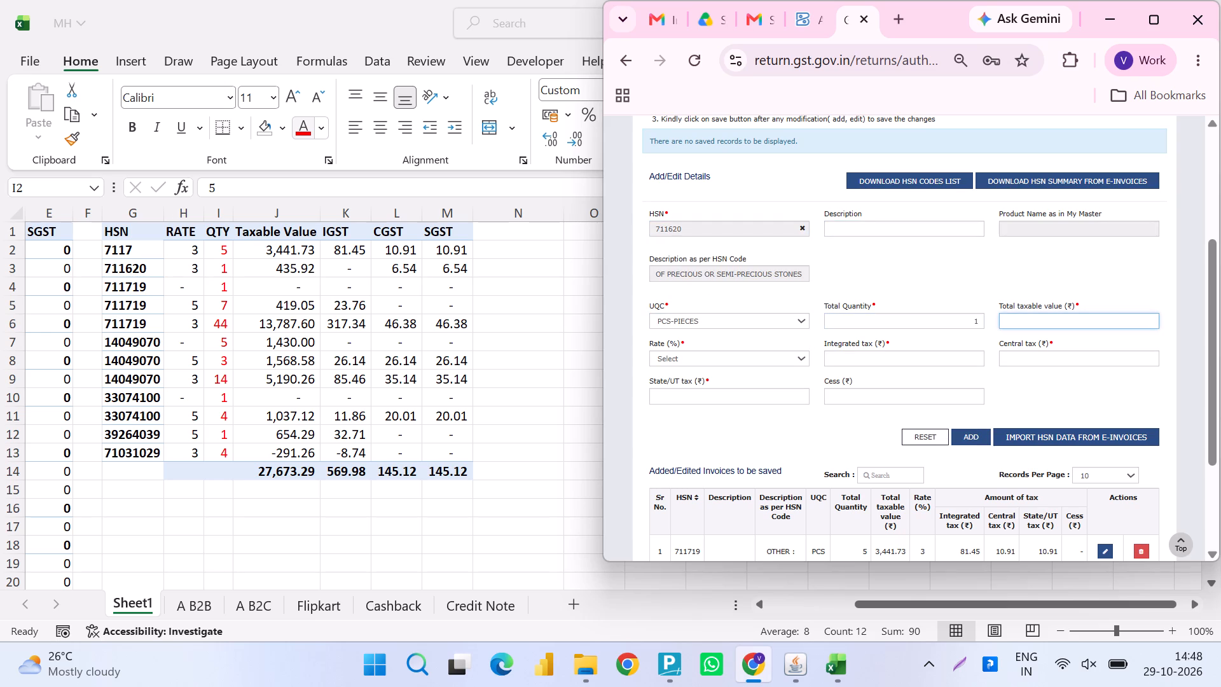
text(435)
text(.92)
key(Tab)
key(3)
Enter integrated tax 0, central tax 6.54 and State/UT tax 6.54, and add the 711620 record.
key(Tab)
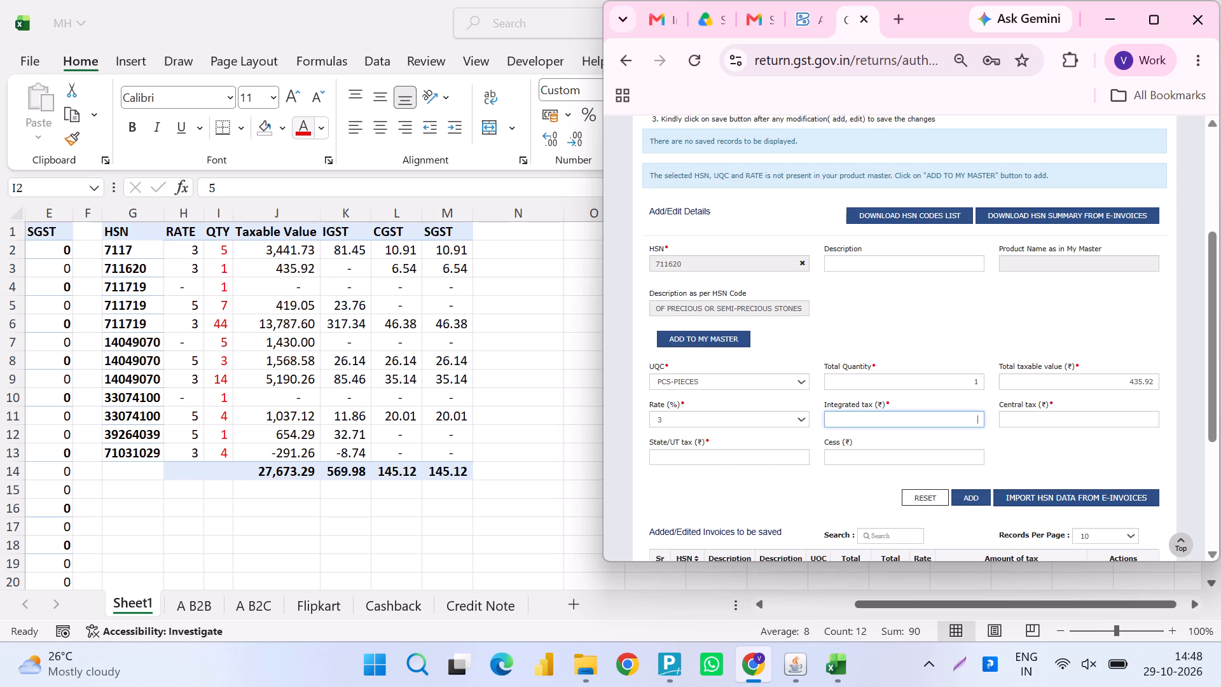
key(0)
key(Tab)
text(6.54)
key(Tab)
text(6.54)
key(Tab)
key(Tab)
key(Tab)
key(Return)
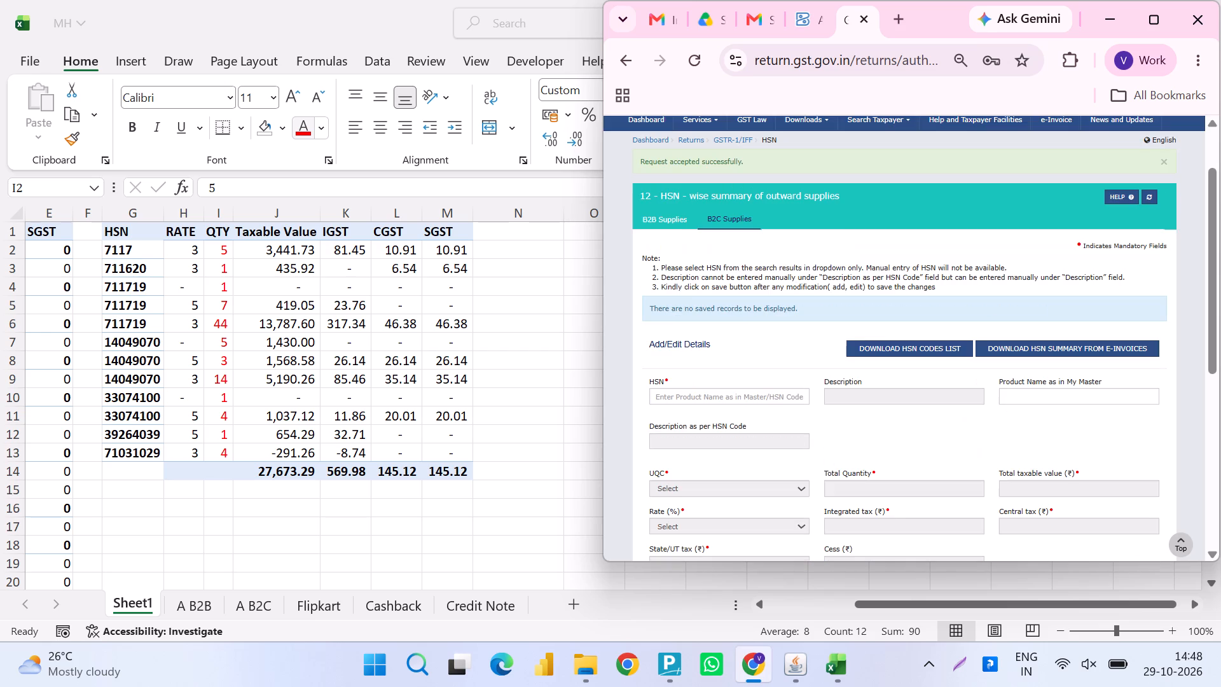
Start a further B2C HSN entry with HSN 711719 (OTHER) and the unit PCS-PIECES.
click(772, 392)
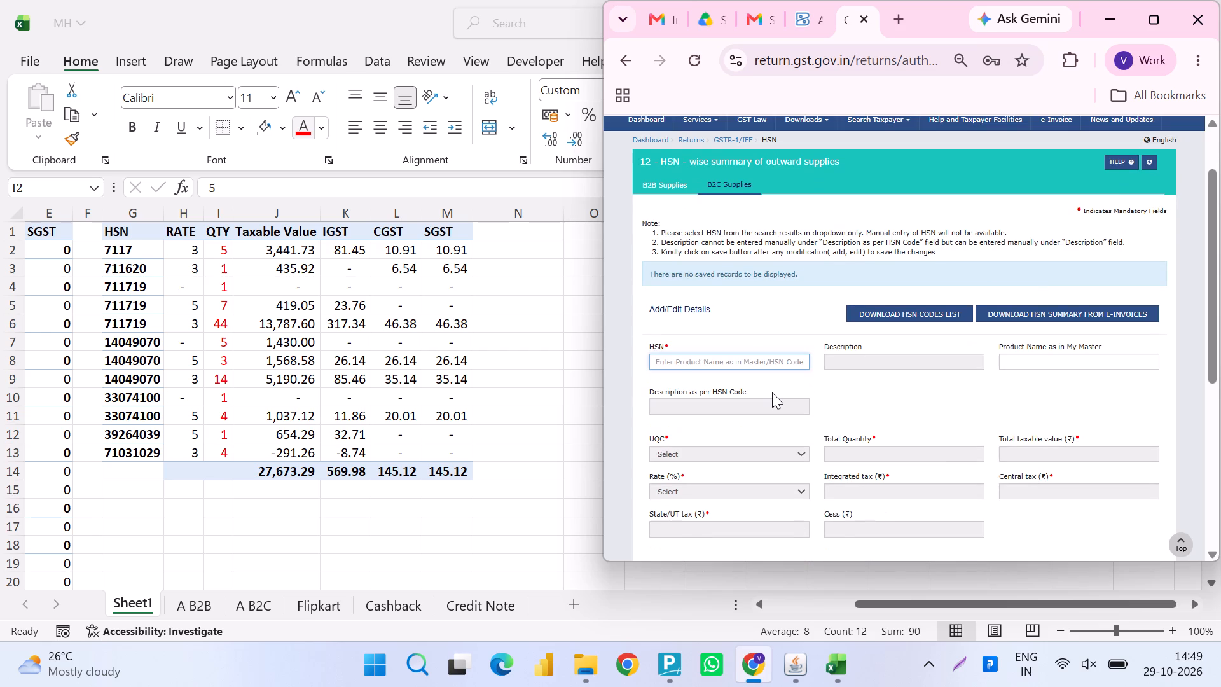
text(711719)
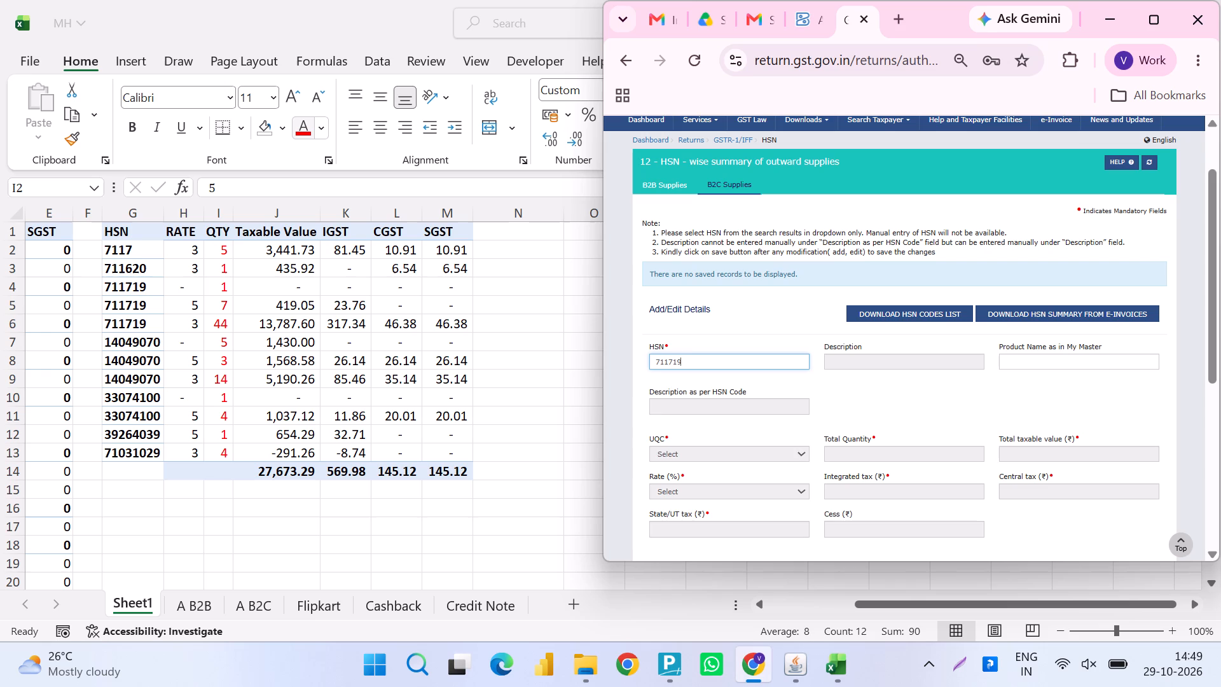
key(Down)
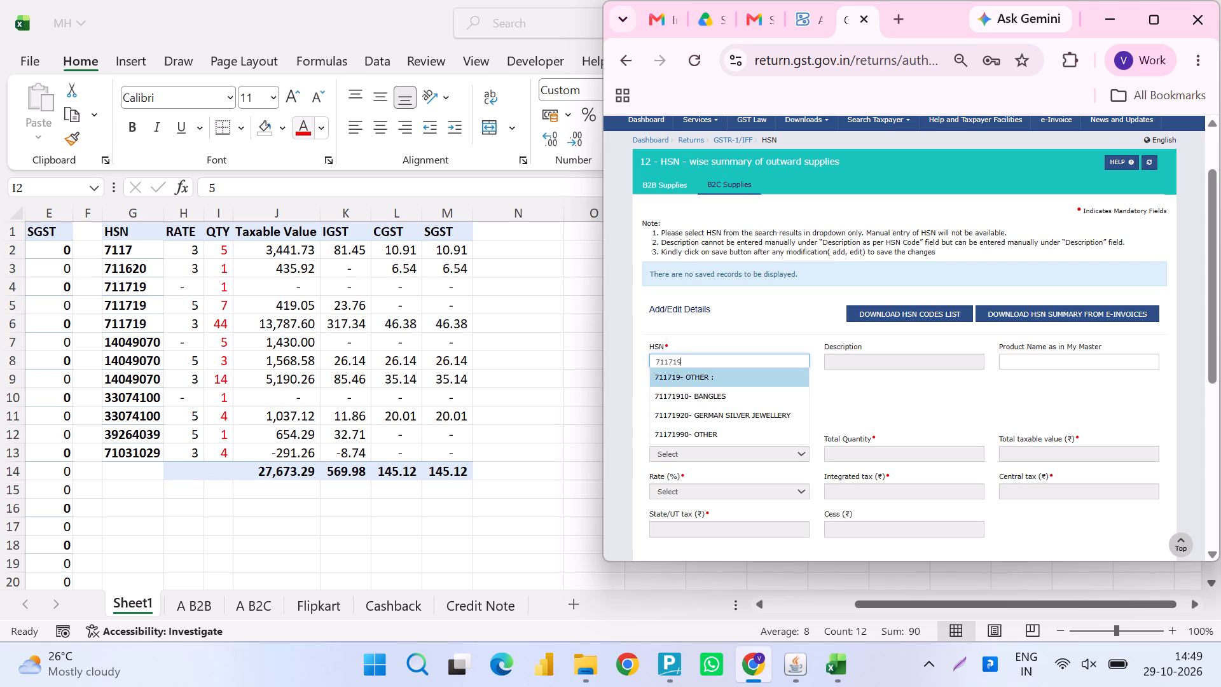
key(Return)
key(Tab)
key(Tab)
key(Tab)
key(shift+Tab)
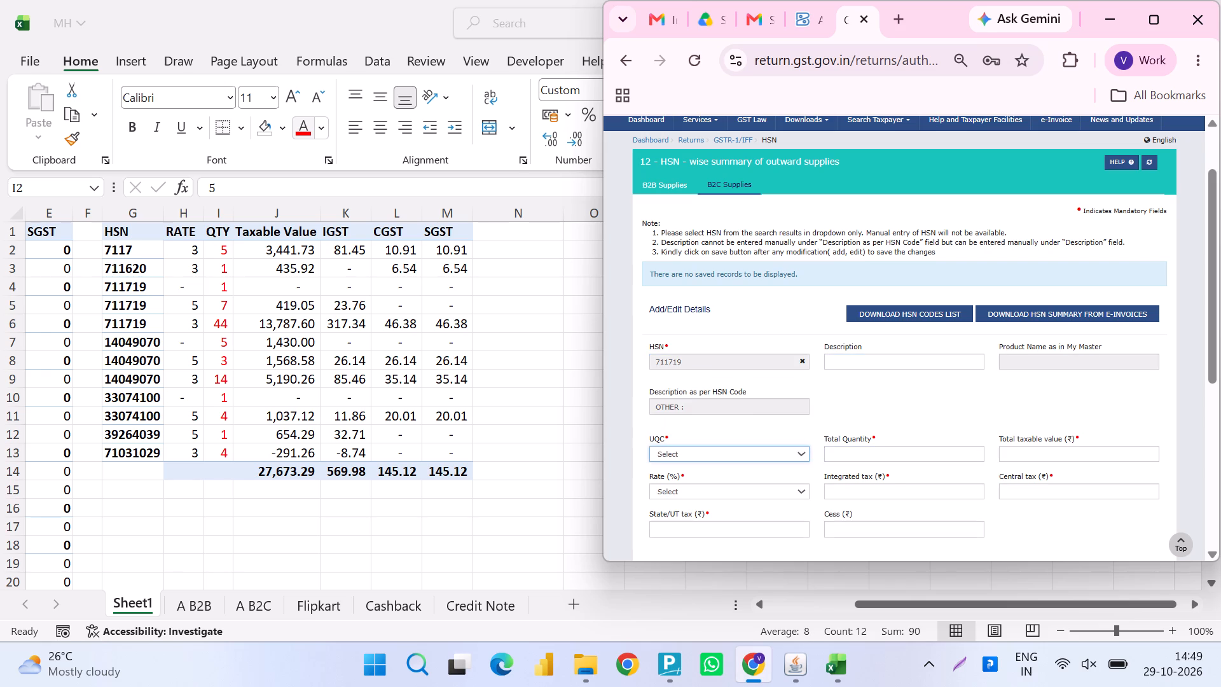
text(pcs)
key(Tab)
Set the 711719 entry's total quantity to 7, total taxable value to 419.05 and rate to 5%.
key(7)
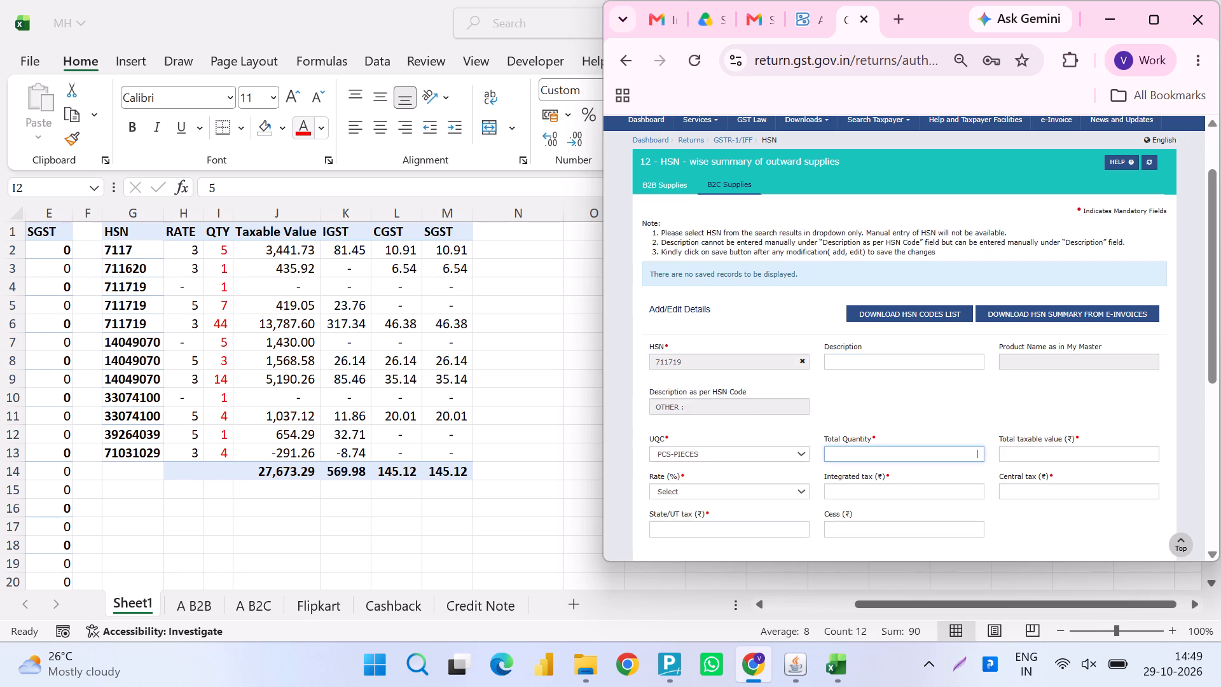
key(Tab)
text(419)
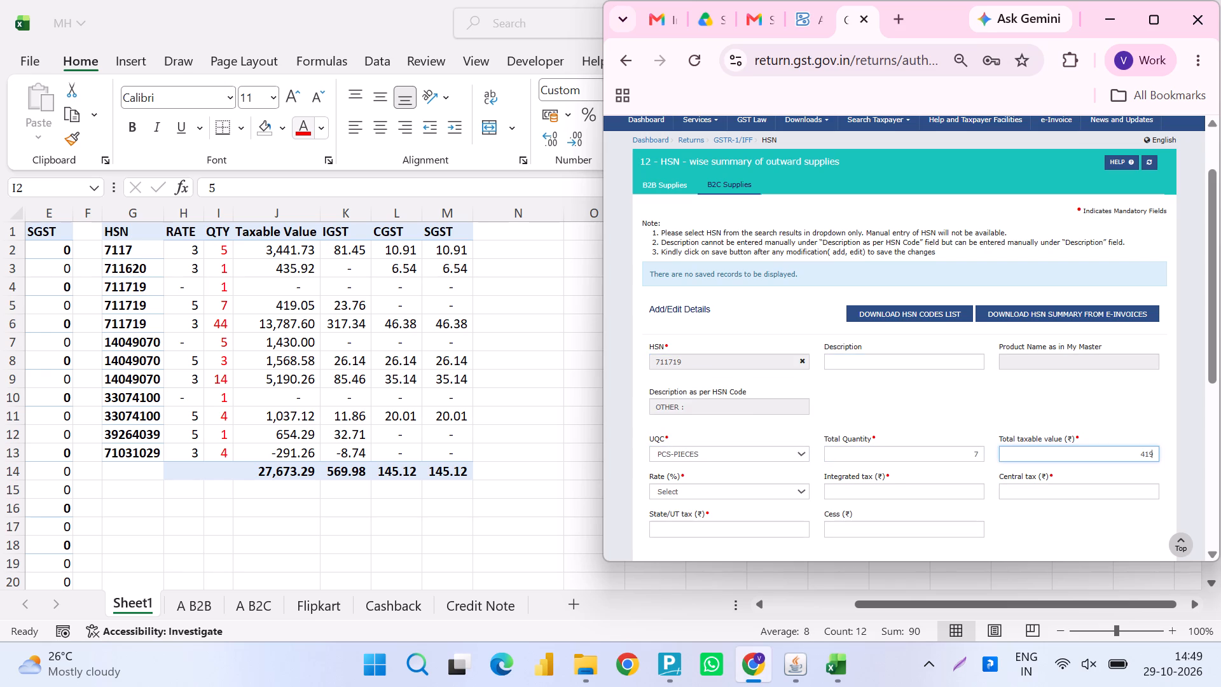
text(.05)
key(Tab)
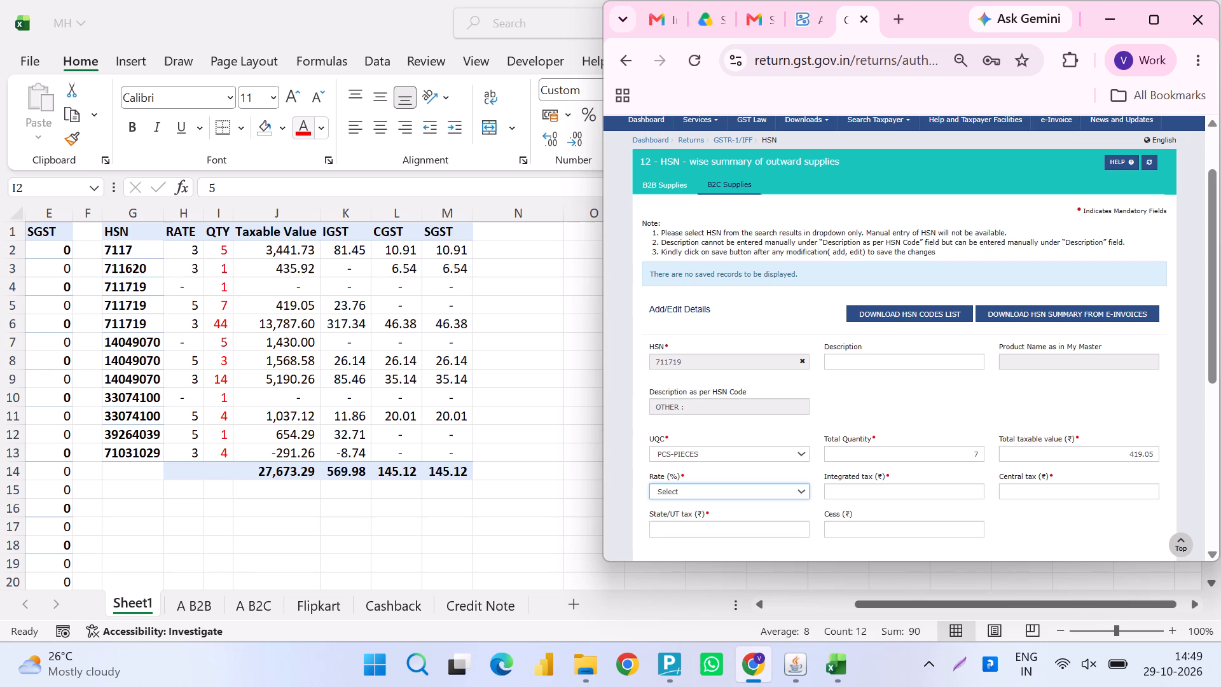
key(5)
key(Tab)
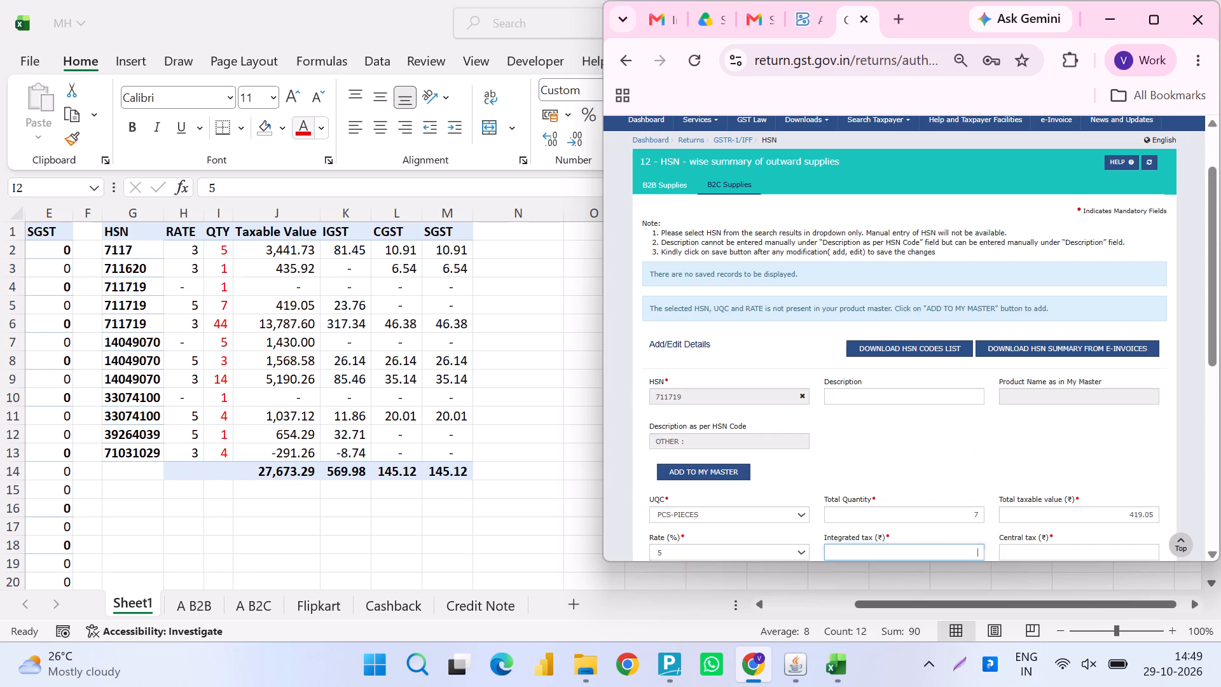
Enter integrated tax 23.76, central tax 0 and State/UT tax 0, and add the 5% 711719 record.
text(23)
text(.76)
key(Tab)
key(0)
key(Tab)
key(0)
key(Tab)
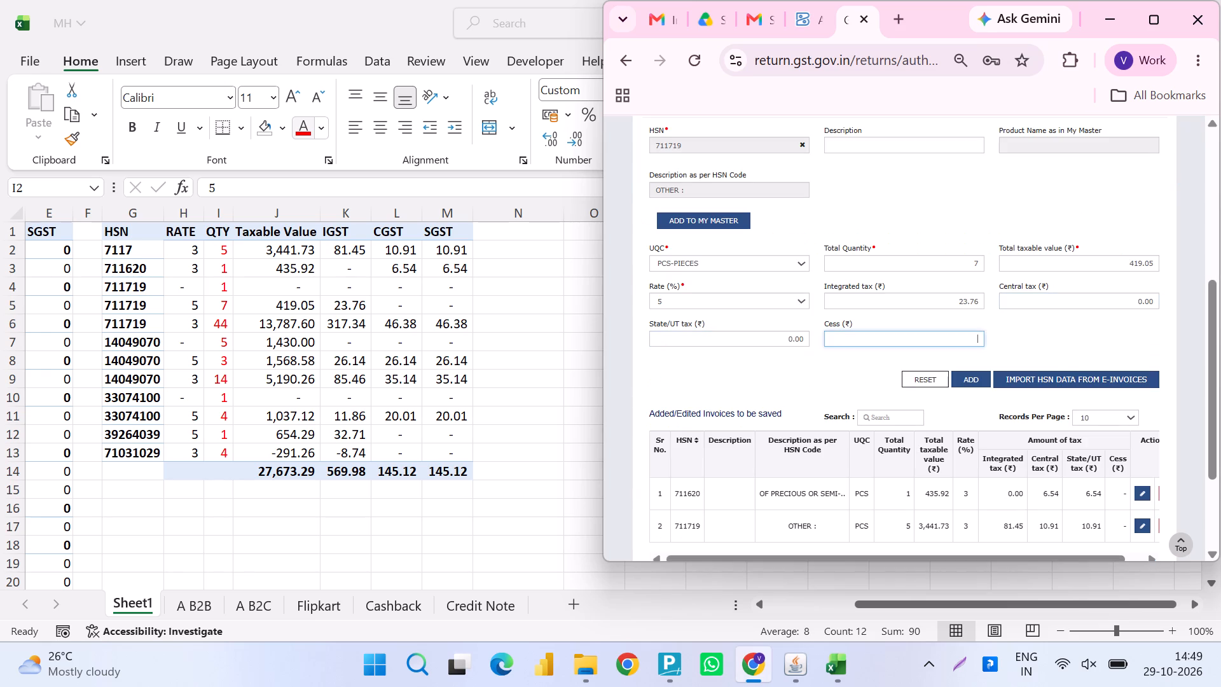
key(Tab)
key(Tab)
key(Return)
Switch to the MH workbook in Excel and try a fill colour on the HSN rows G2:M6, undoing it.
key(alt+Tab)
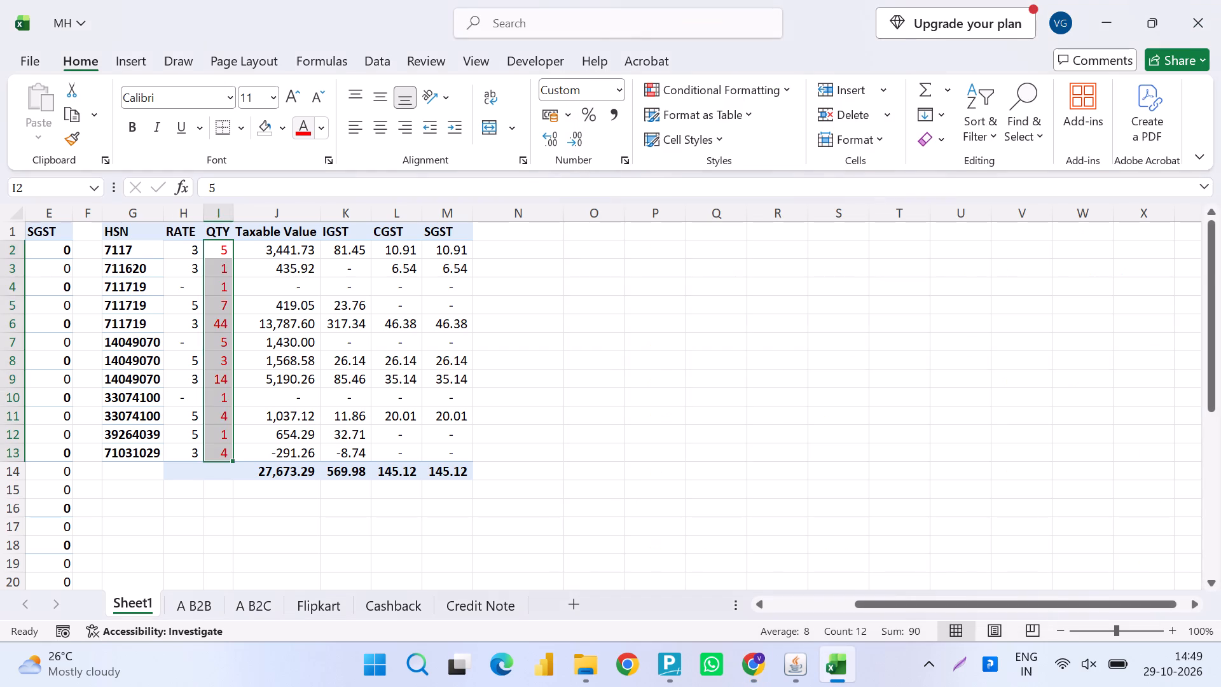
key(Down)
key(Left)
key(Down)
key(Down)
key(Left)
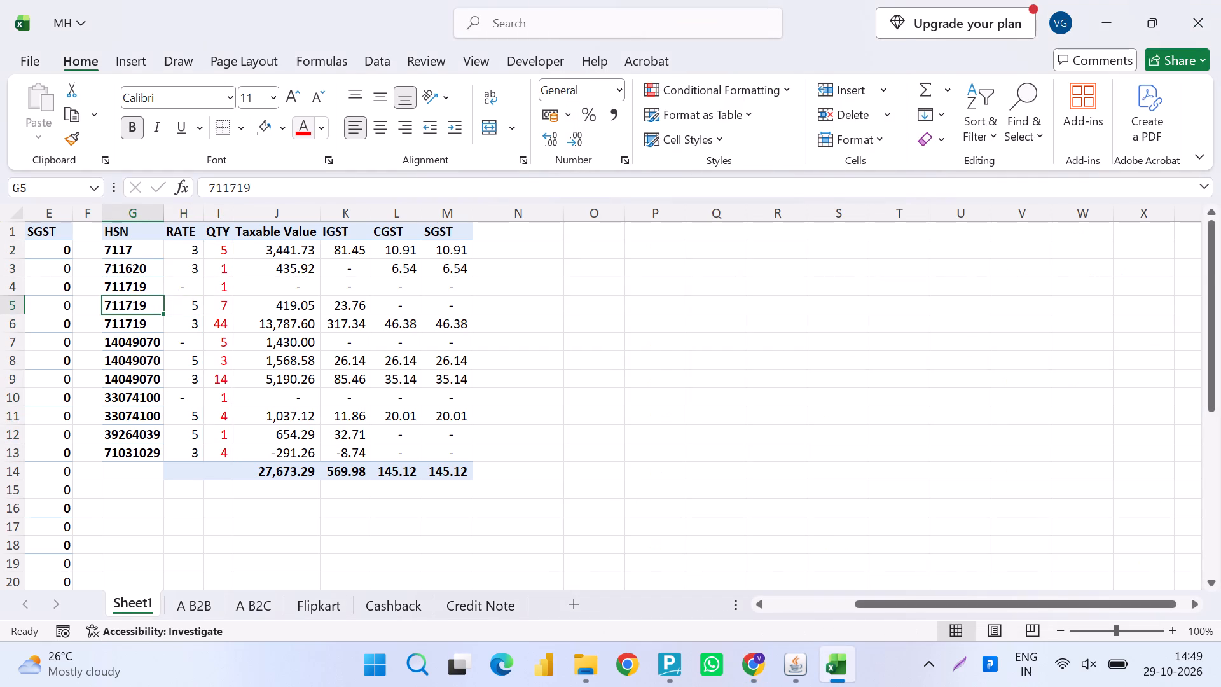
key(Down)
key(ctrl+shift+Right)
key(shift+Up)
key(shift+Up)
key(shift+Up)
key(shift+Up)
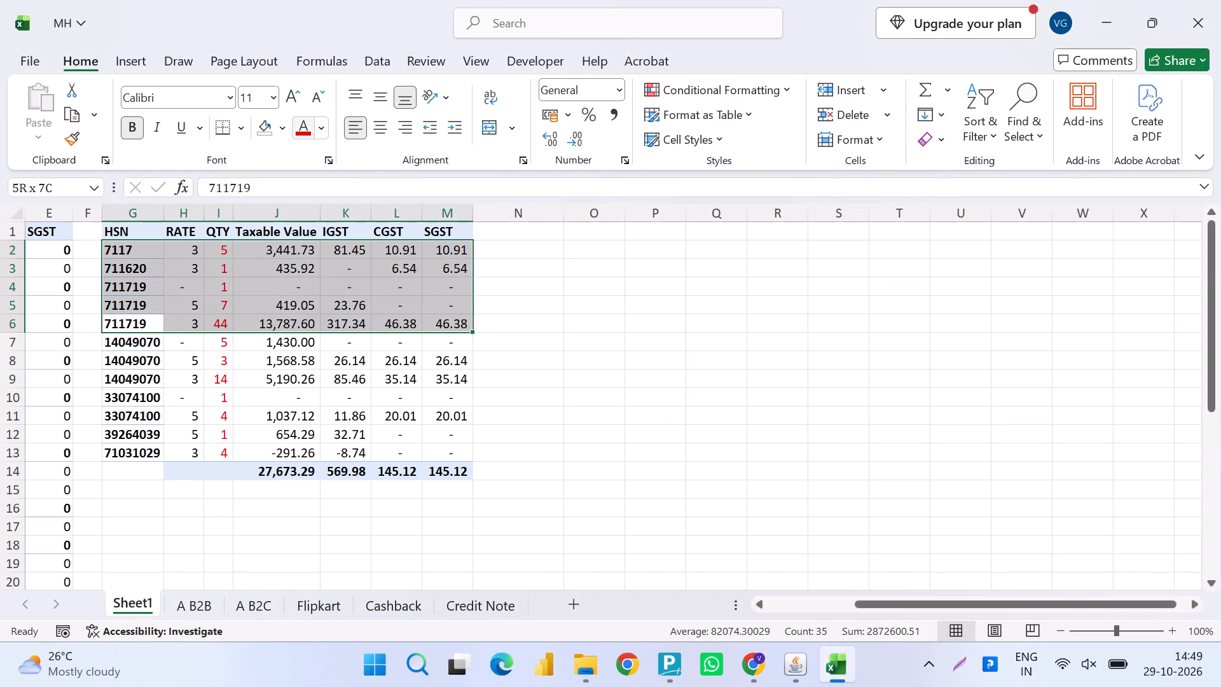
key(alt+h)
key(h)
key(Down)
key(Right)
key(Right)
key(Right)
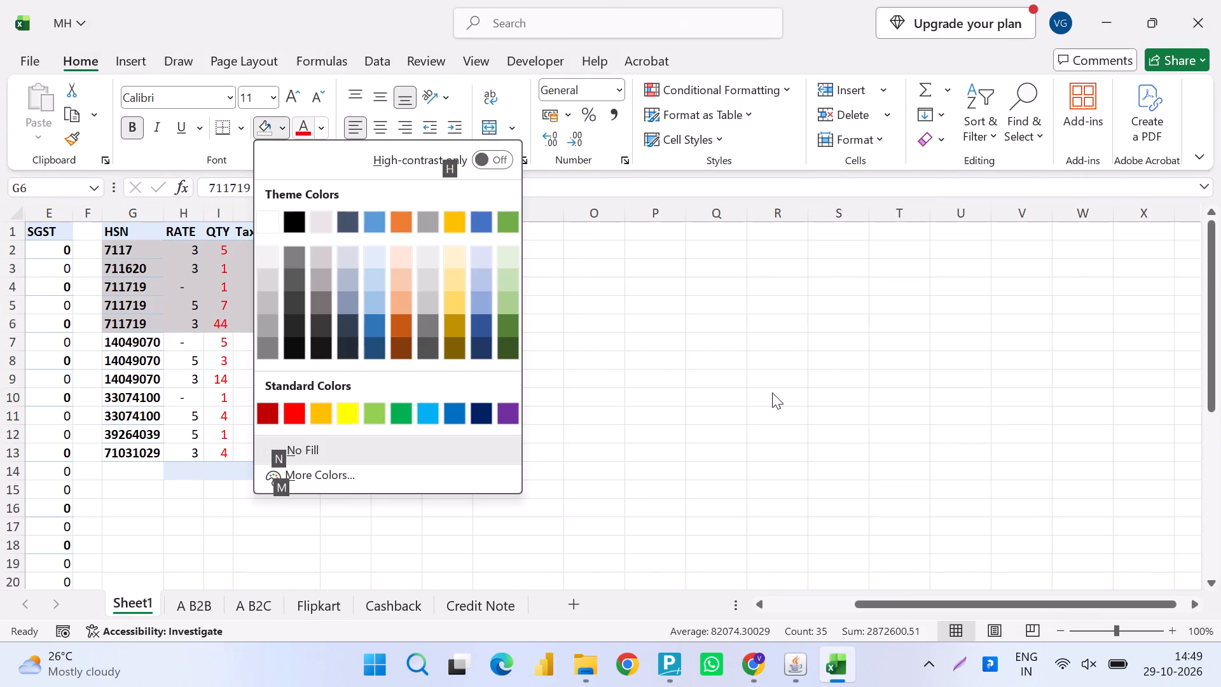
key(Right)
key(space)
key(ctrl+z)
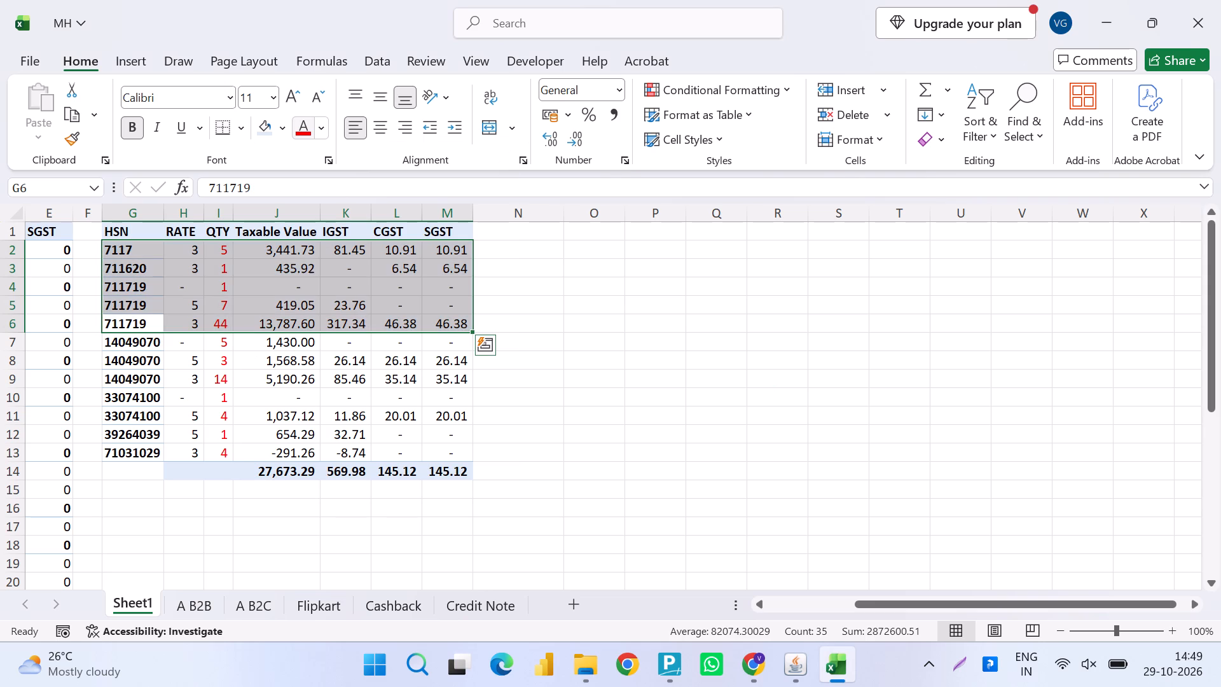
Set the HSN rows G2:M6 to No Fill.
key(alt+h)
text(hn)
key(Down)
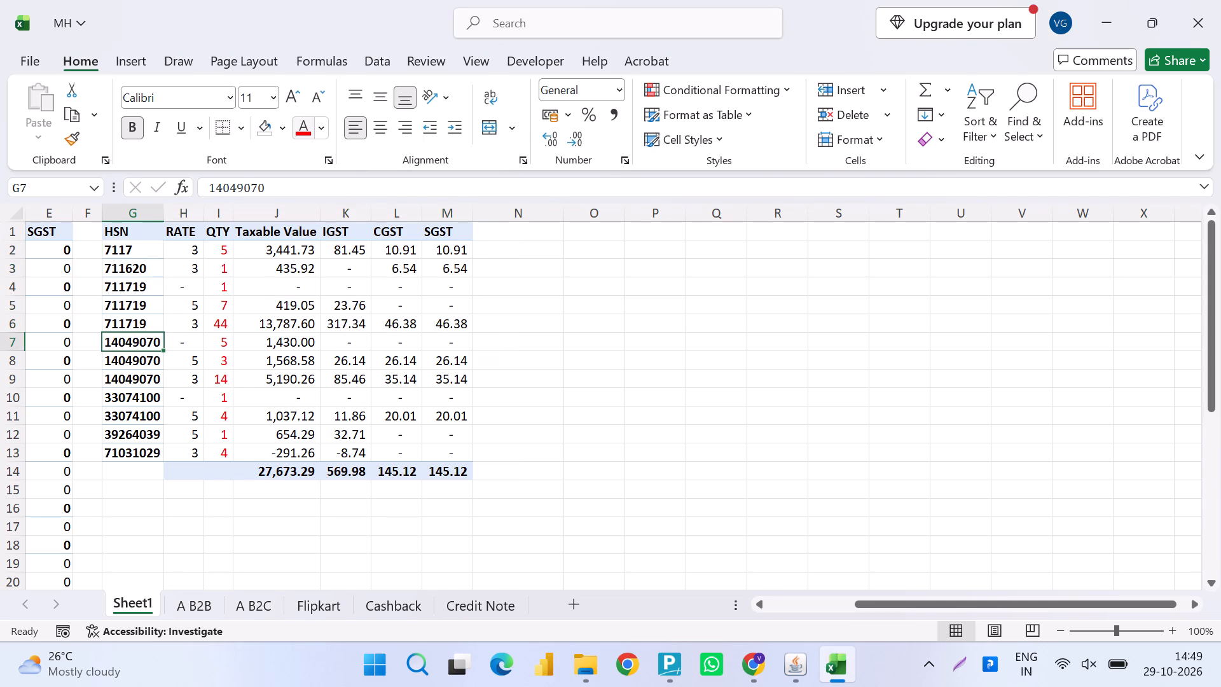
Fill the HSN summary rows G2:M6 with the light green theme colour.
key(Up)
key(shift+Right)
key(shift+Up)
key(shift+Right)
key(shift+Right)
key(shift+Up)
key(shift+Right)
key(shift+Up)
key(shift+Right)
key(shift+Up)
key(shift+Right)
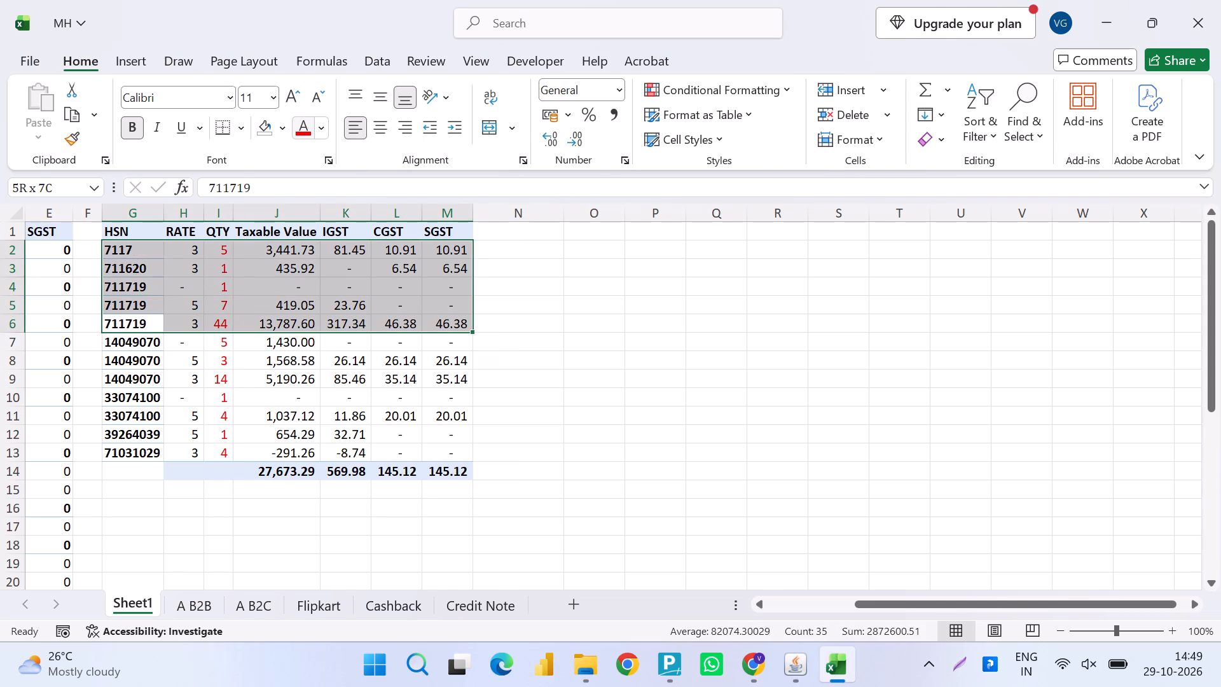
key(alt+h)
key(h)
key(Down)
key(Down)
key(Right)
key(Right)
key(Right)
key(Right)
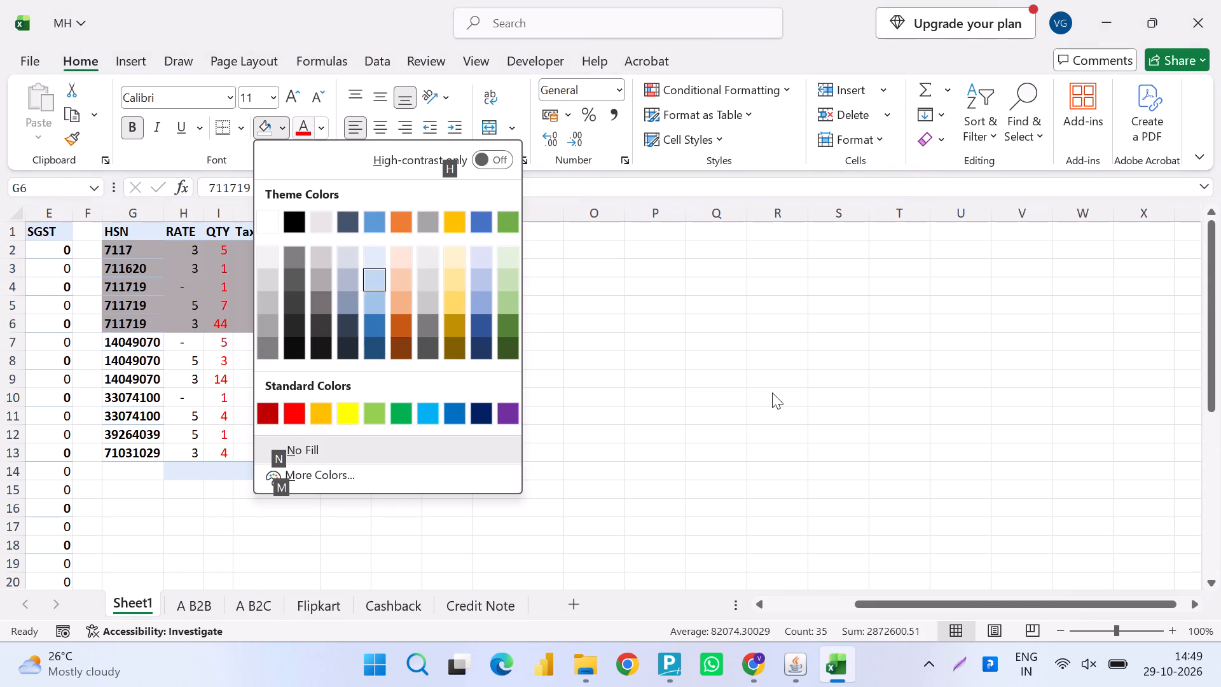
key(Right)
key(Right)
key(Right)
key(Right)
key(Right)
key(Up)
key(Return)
Switch to the GST portal in Chrome and start another B2C HSN entry with HSN 711719 and the unit PCS-PIECES.
key(alt+Tab)
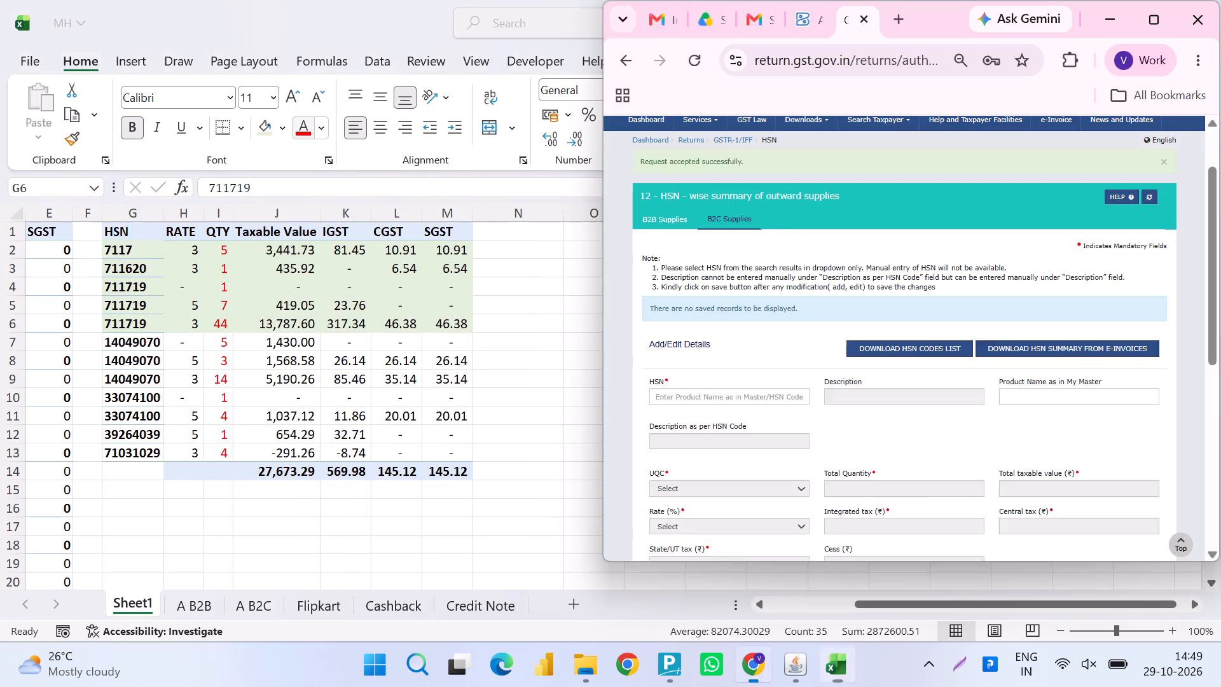
click(782, 368)
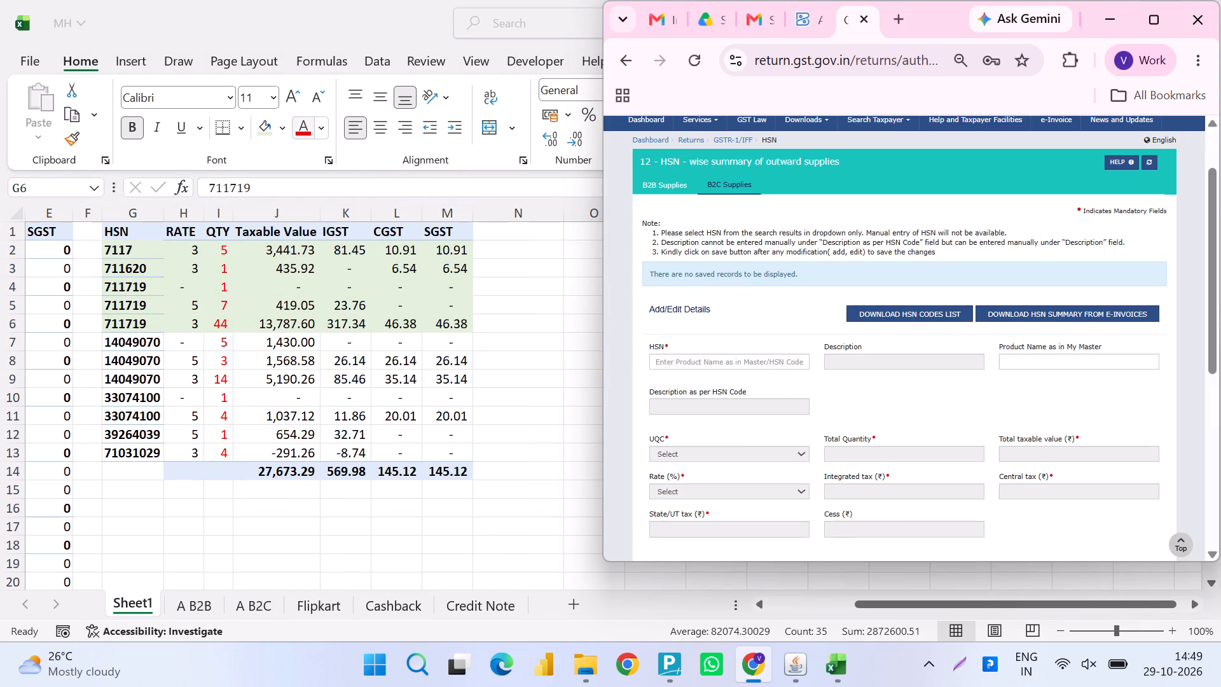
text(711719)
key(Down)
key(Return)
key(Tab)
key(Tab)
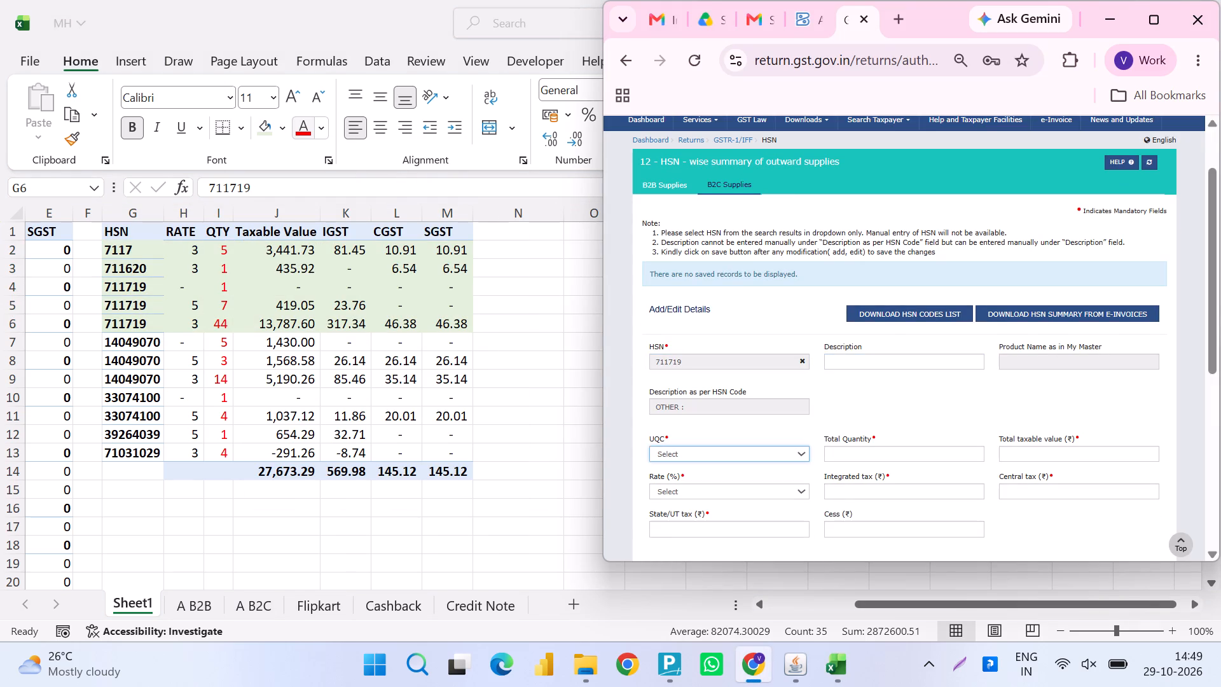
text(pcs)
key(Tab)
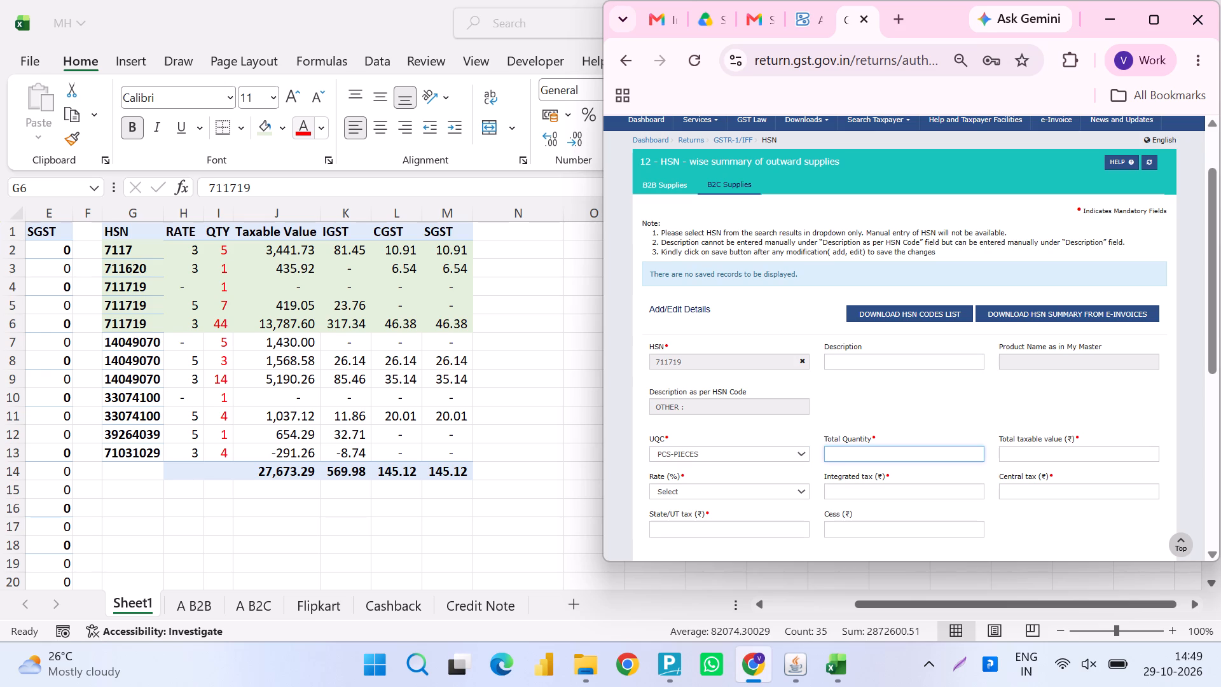
Set this 711719 entry's total quantity to 44, total taxable value to 13,787.60 and rate to 3%.
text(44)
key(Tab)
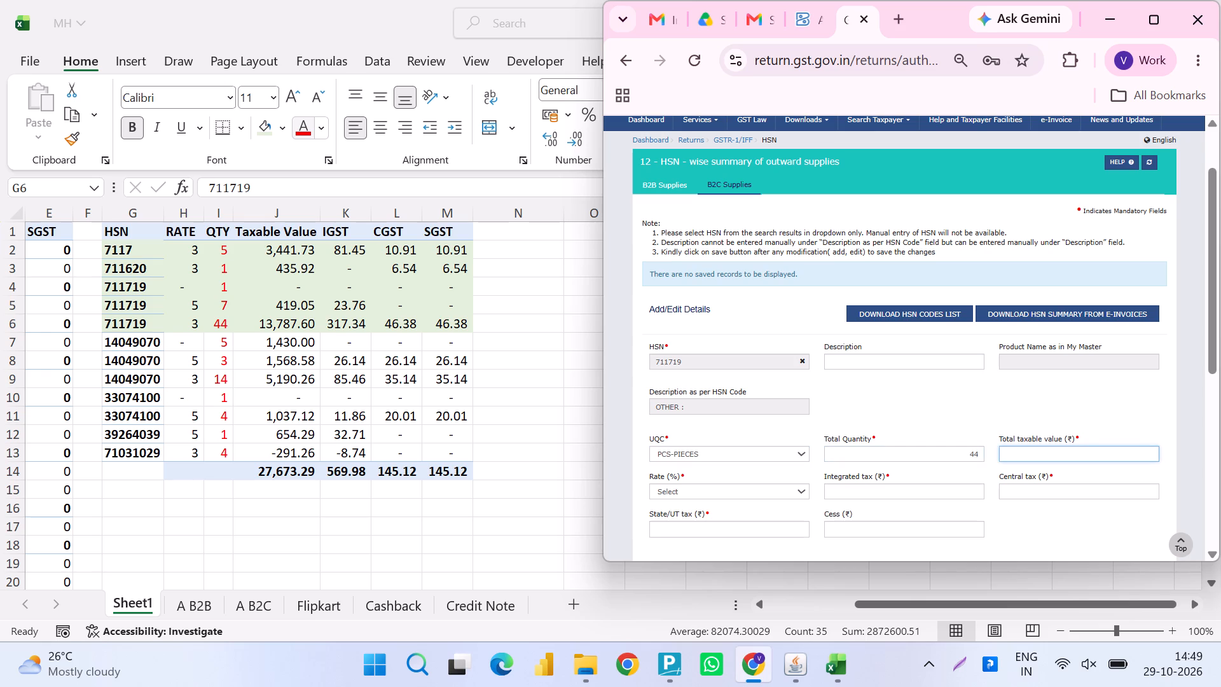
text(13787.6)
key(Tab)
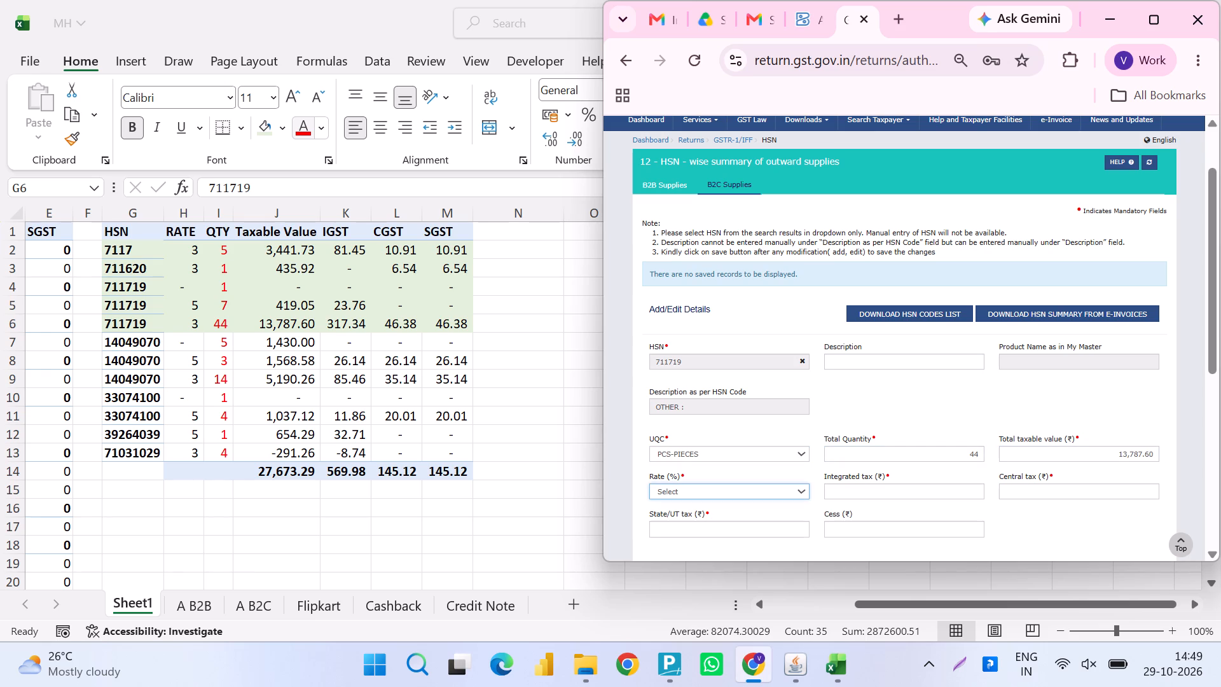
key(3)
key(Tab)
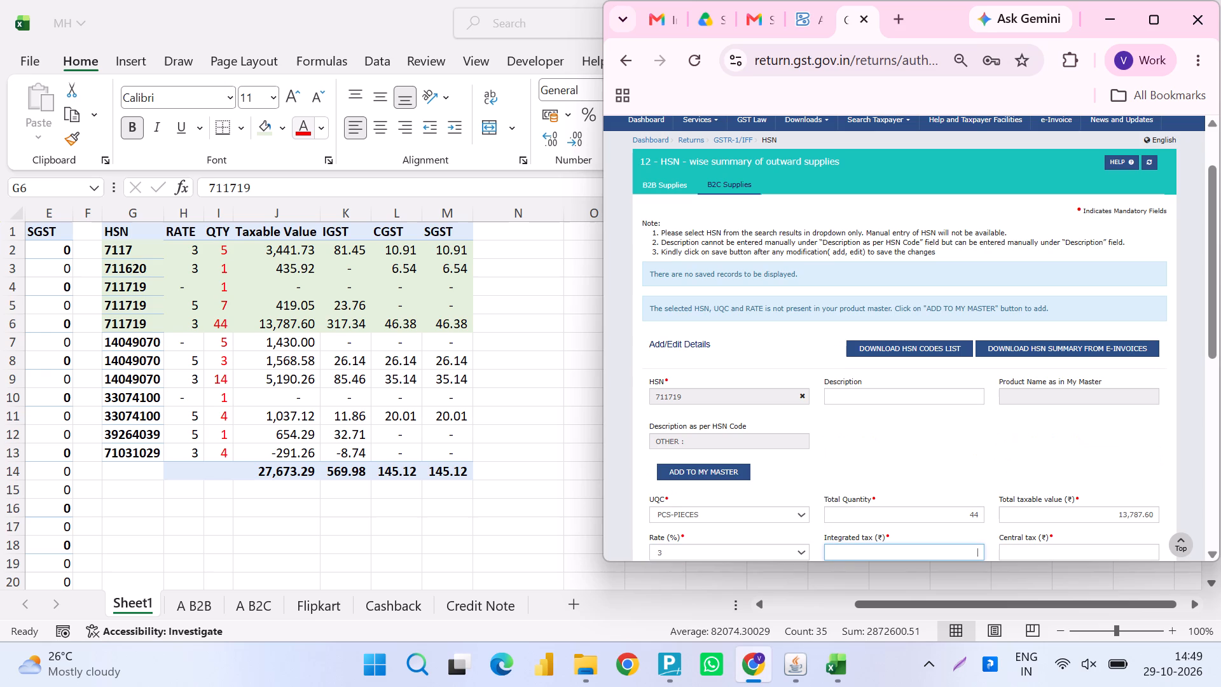
Enter integrated tax 317.34, central tax 46.38 and State/UT tax 46.38, and try to add the 3% 711719 record.
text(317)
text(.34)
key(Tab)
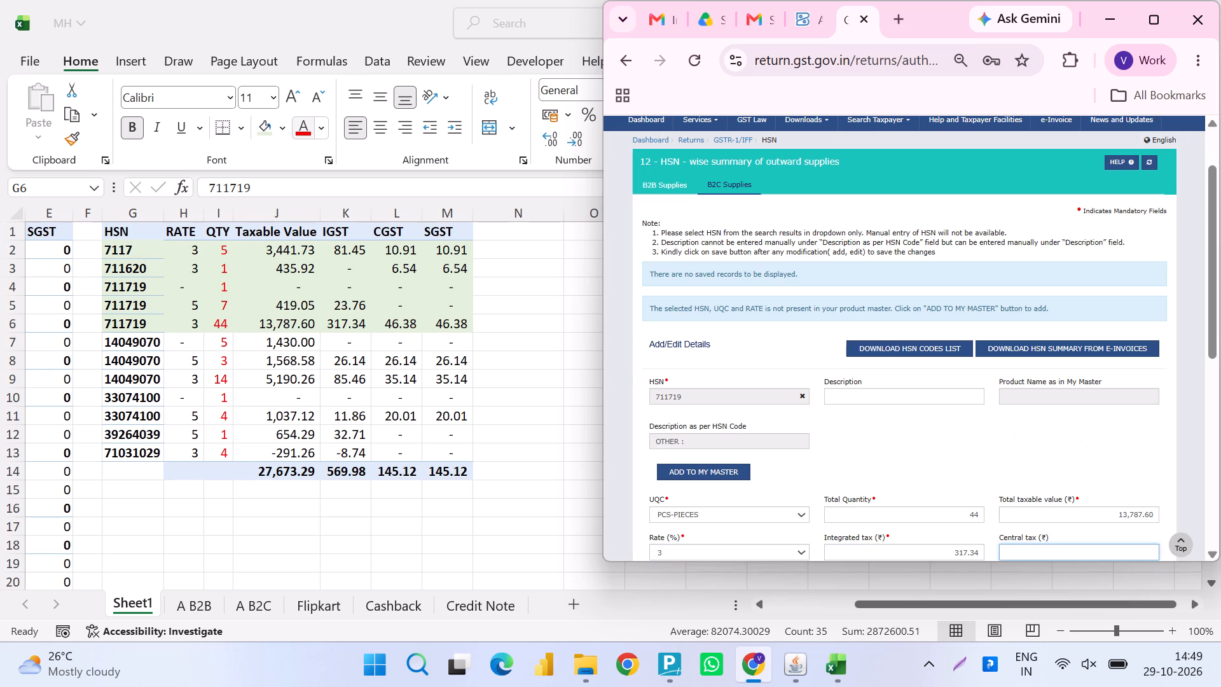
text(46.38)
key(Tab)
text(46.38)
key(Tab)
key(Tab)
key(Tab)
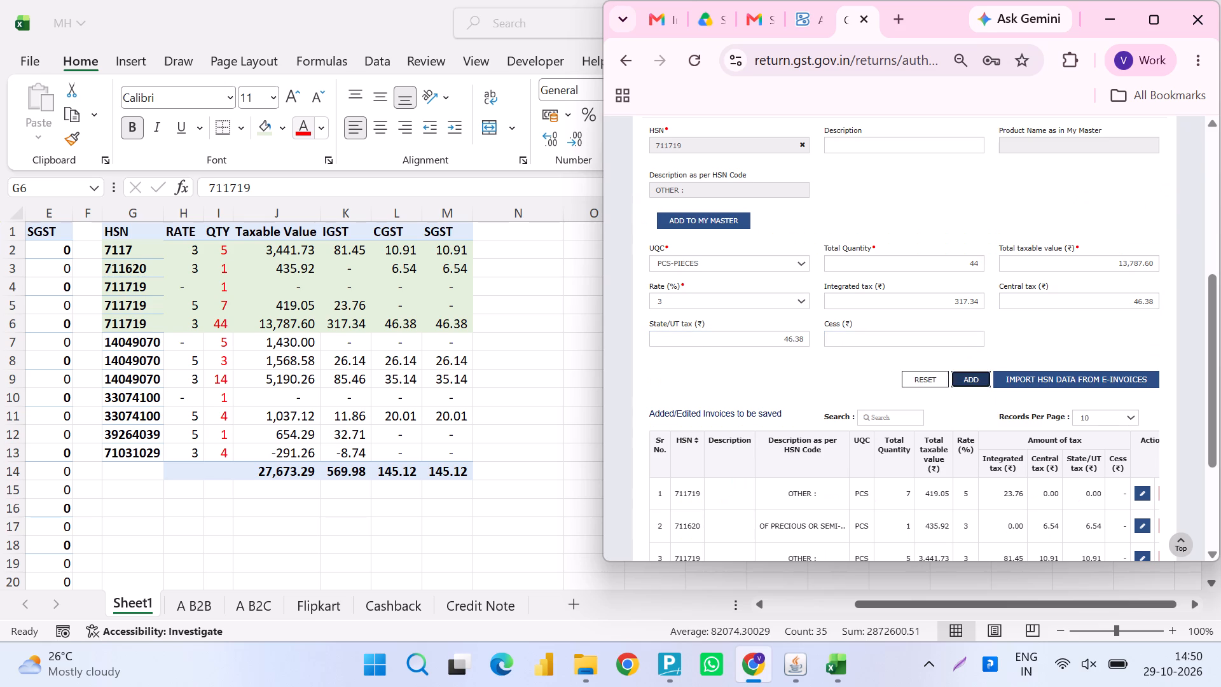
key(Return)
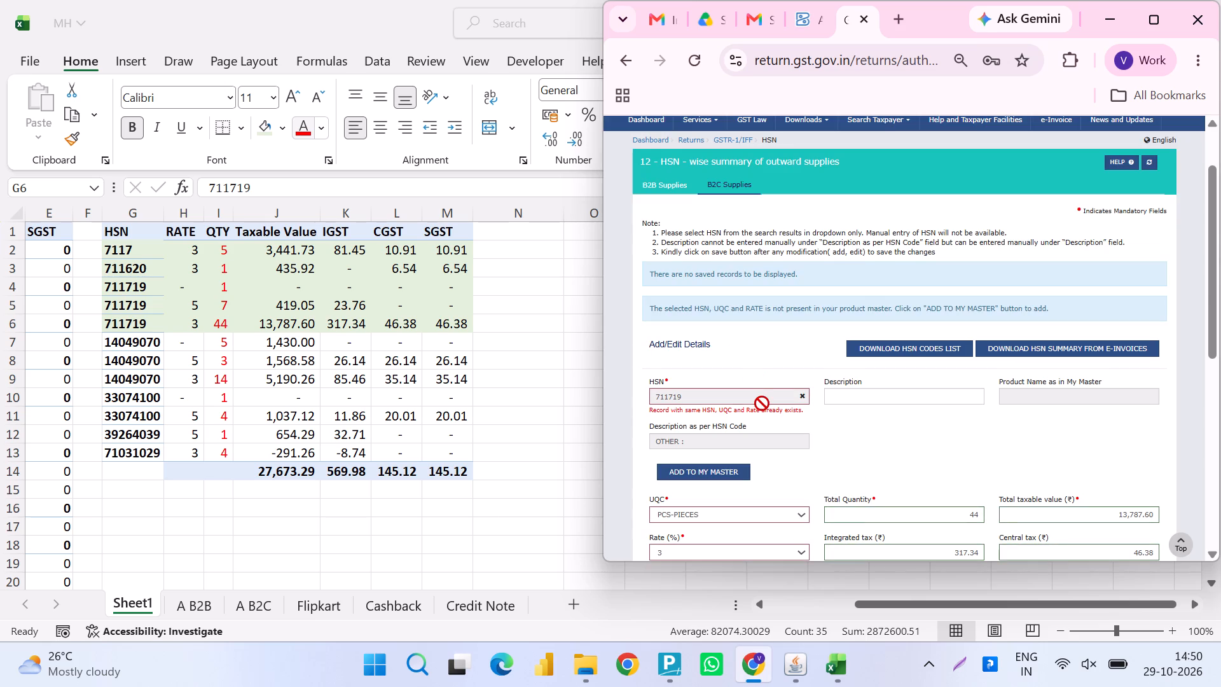
scroll(762, 403, down, 1)
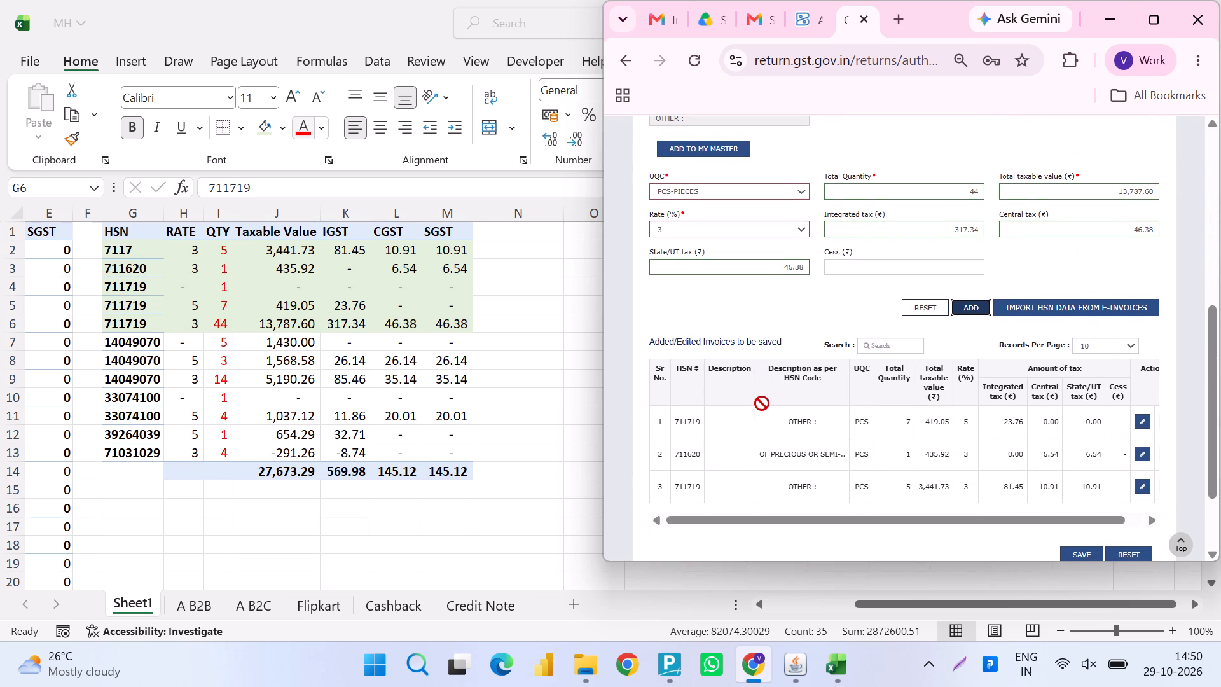
scroll(762, 403, down, 4)
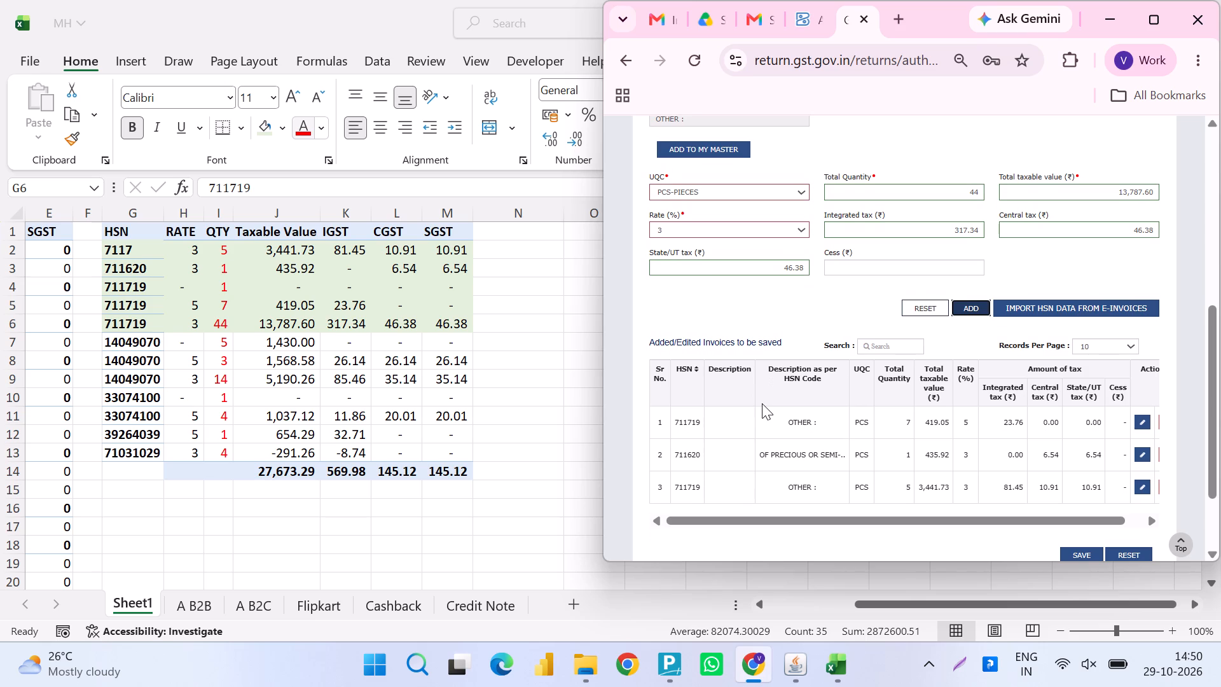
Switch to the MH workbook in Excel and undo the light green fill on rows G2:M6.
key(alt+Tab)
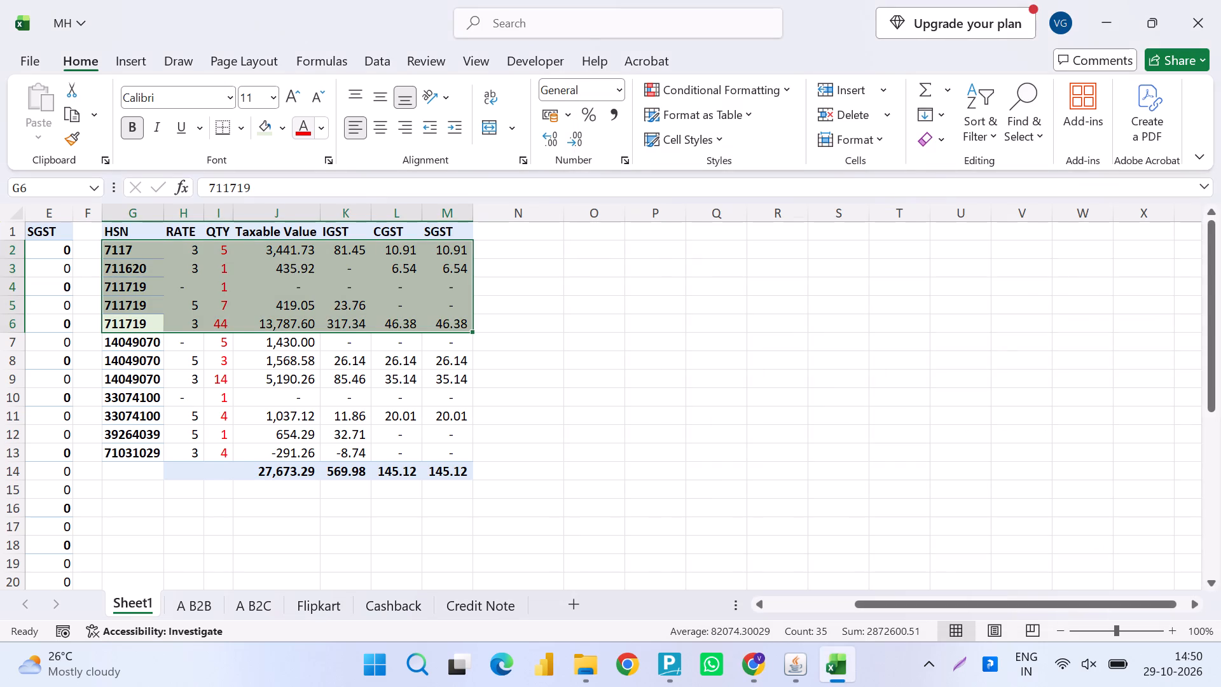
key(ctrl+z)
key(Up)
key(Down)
Check the added records in the portal, and fill only the 5% 711719 row (G5:M5) in Excel with light green.
key(alt+Tab)
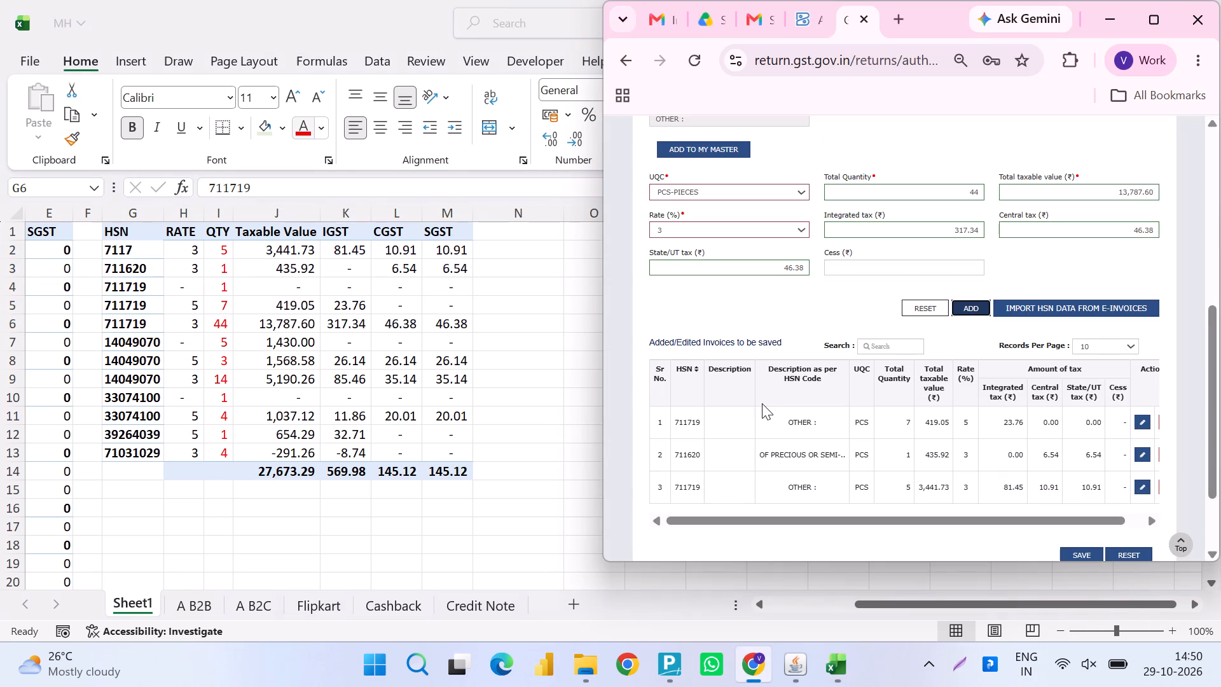
scroll(762, 403, down, 1)
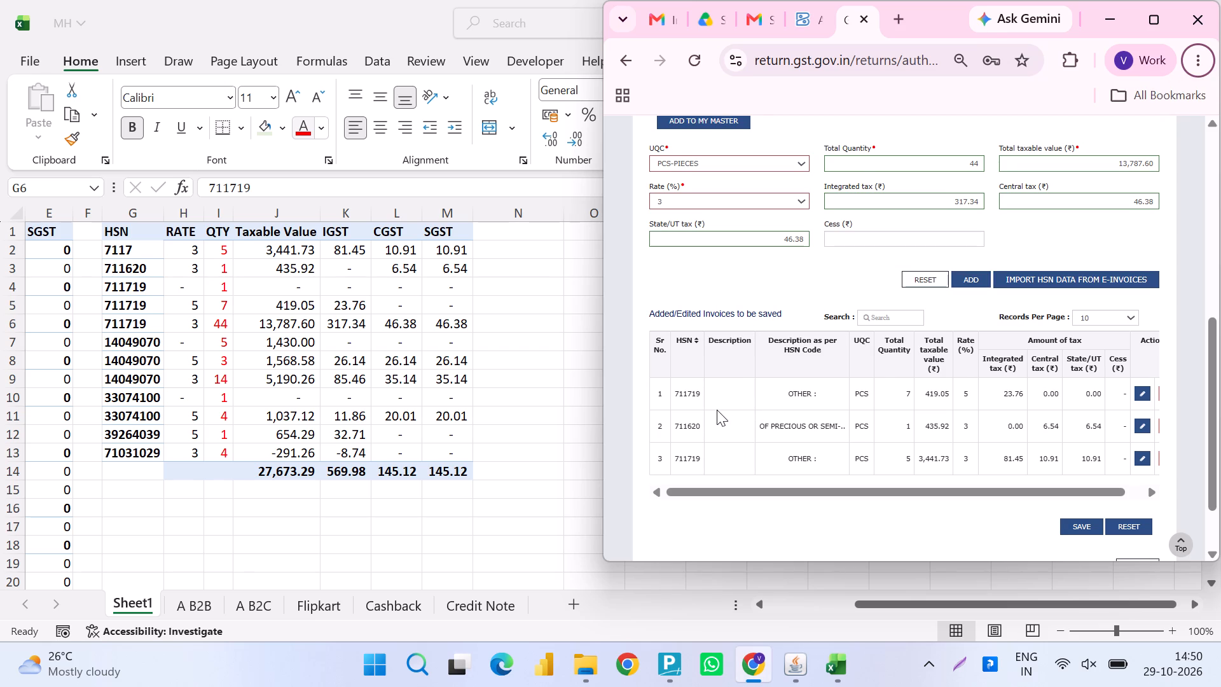
key(alt+Tab)
key(Down)
key(Up)
key(Up)
key(ctrl+shift+Right)
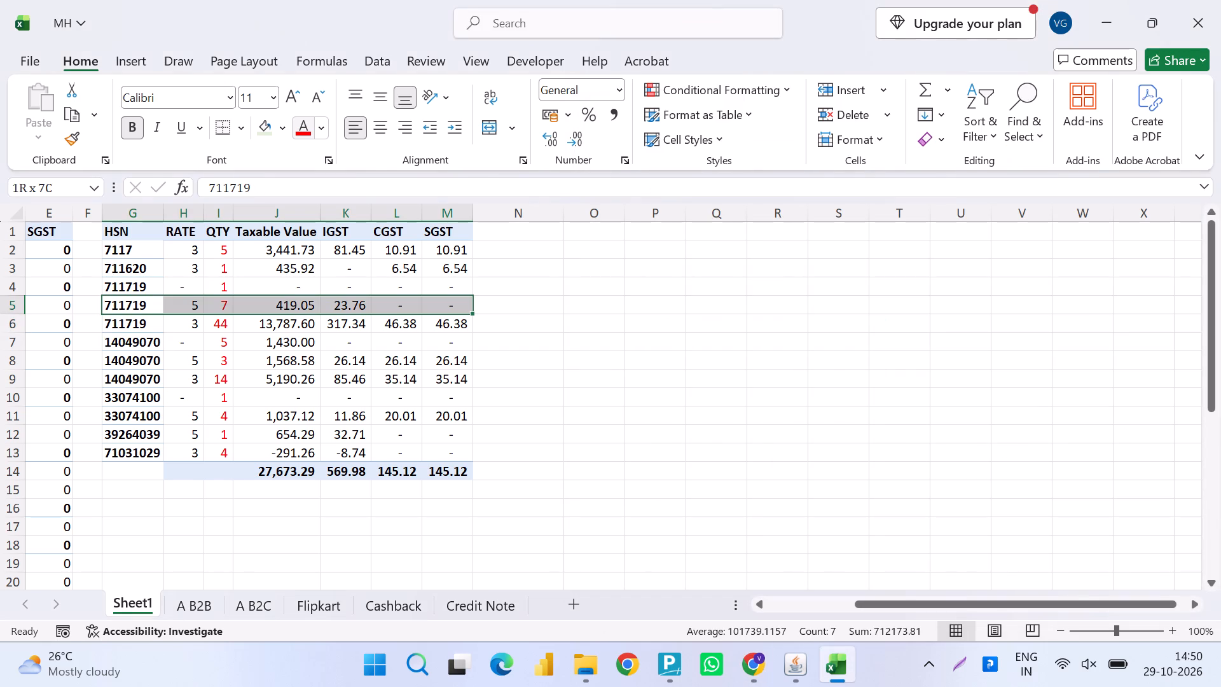
click(273, 126)
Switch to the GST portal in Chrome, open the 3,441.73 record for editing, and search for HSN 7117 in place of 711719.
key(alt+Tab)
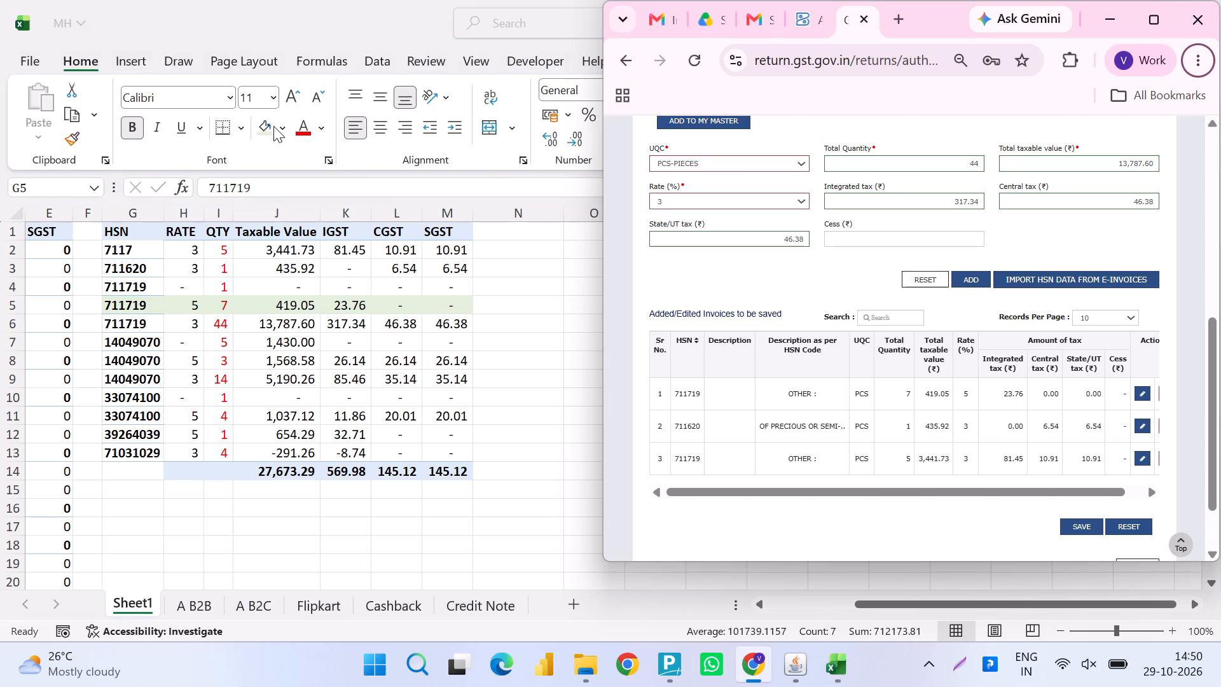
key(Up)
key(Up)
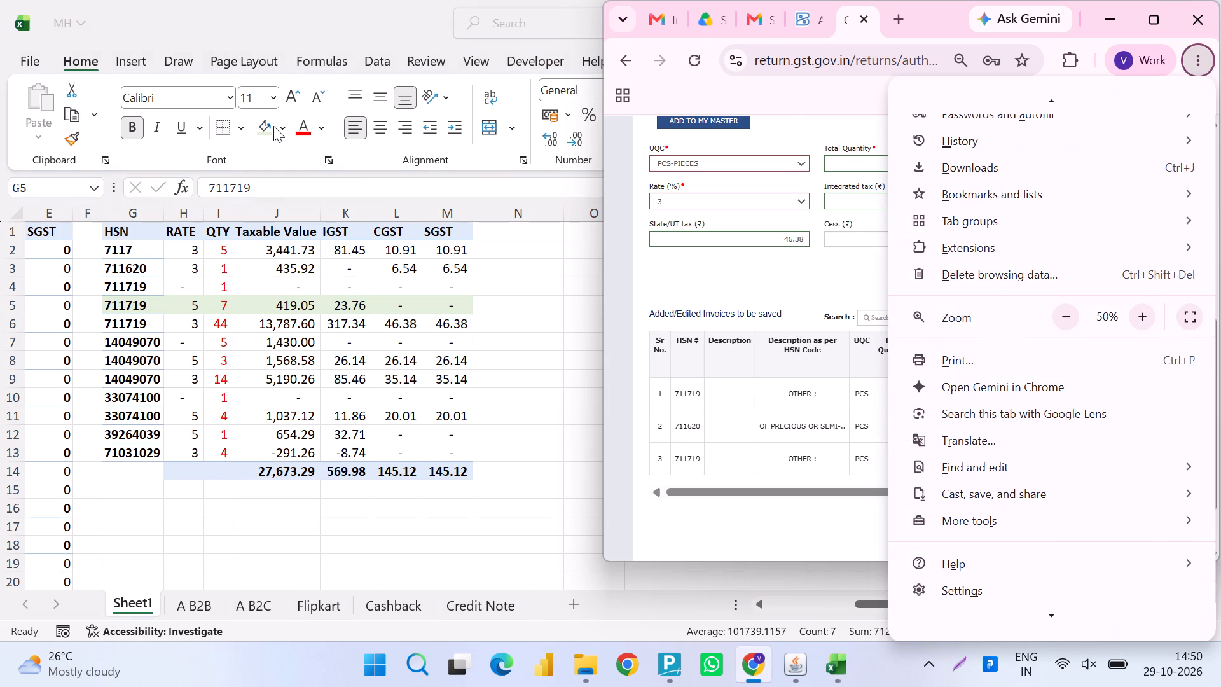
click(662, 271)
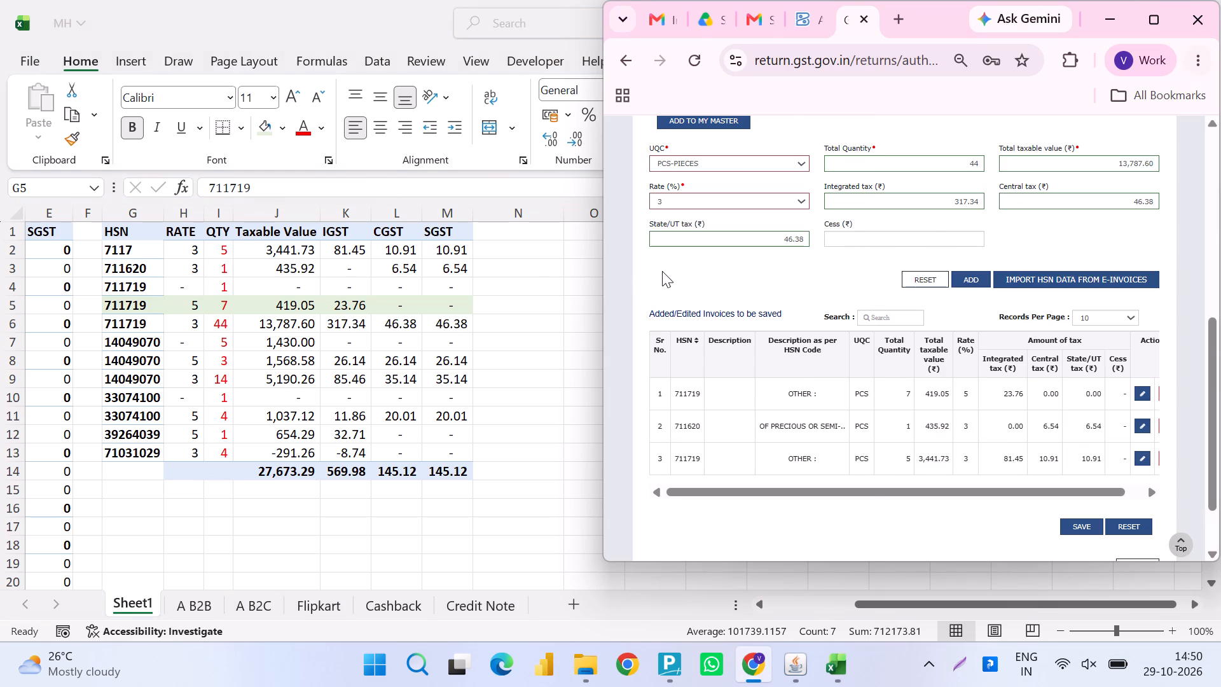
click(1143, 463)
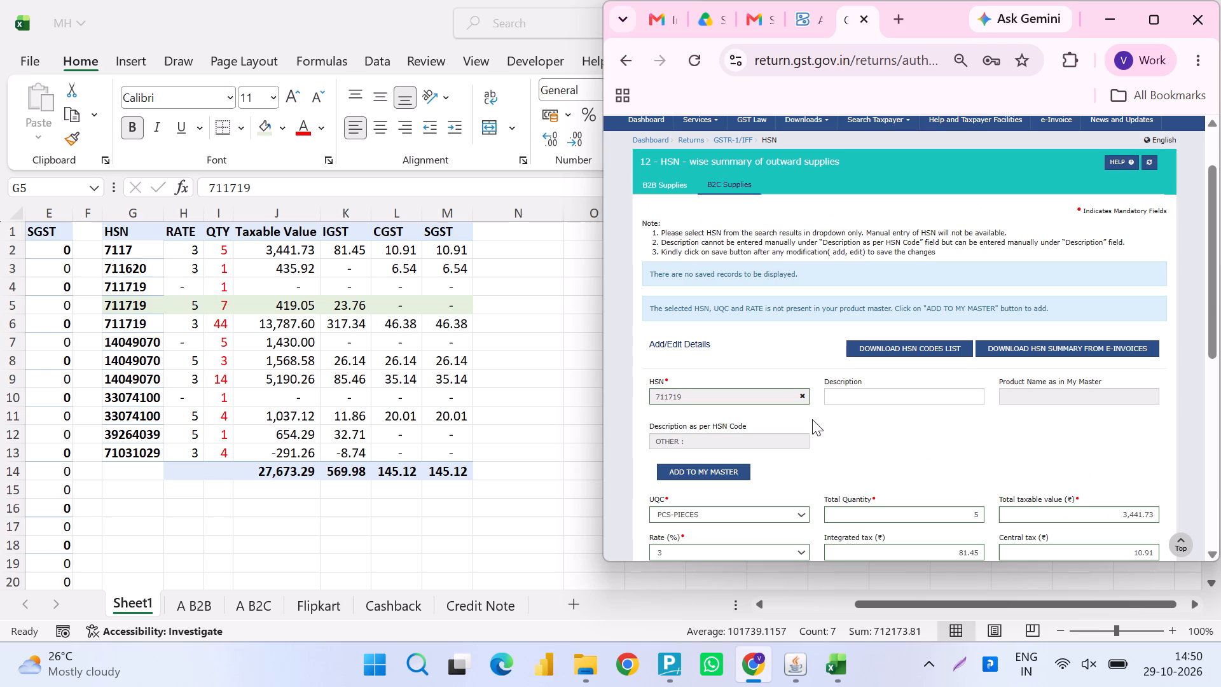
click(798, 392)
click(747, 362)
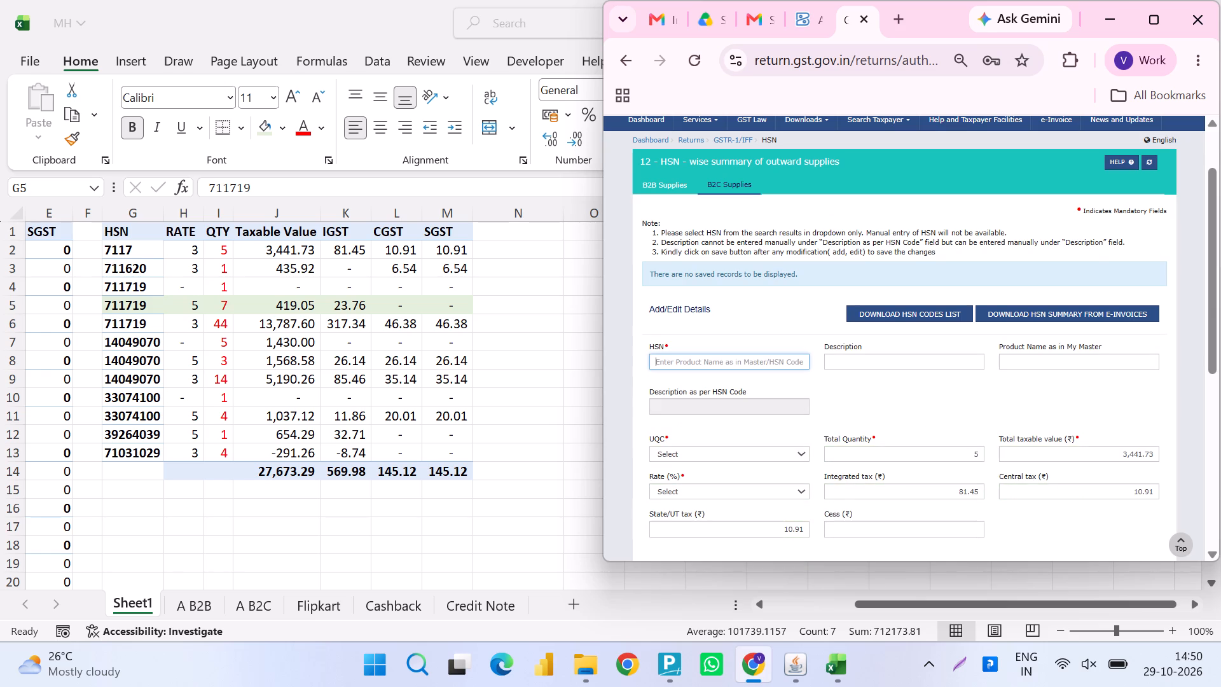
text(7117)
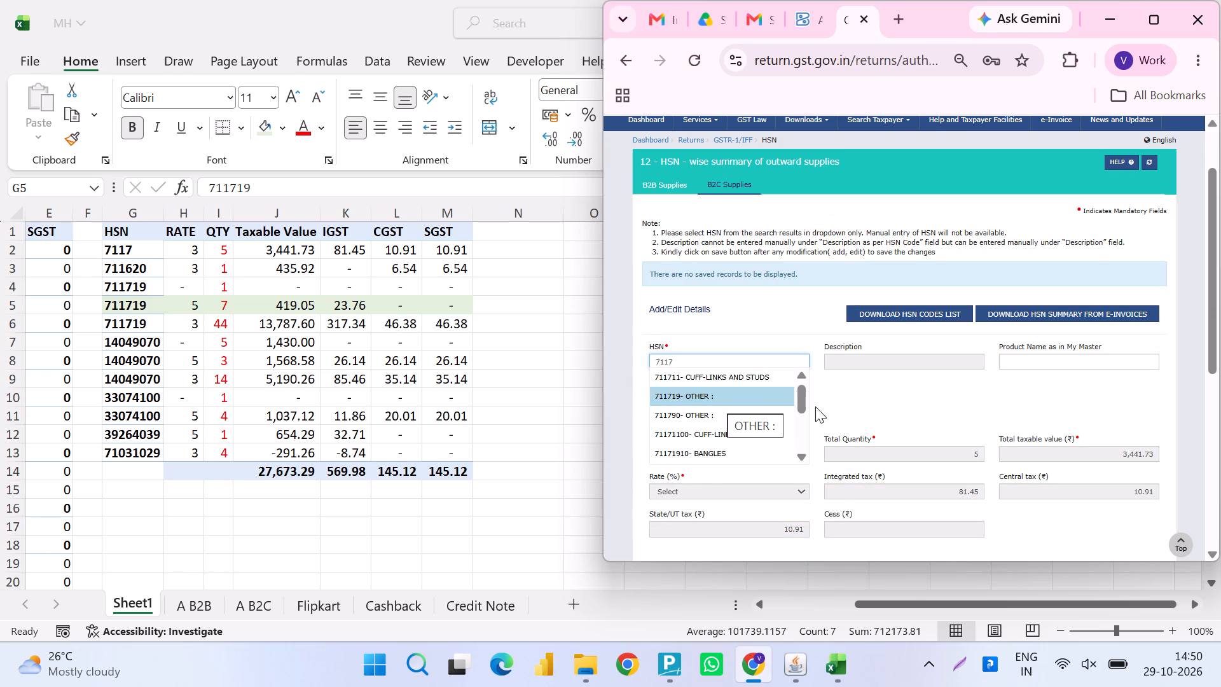
Leave the HSN summary without saving the added records, and reopen the B2C Supplies section of table 12.
scroll(866, 408, down, 3)
click(1136, 557)
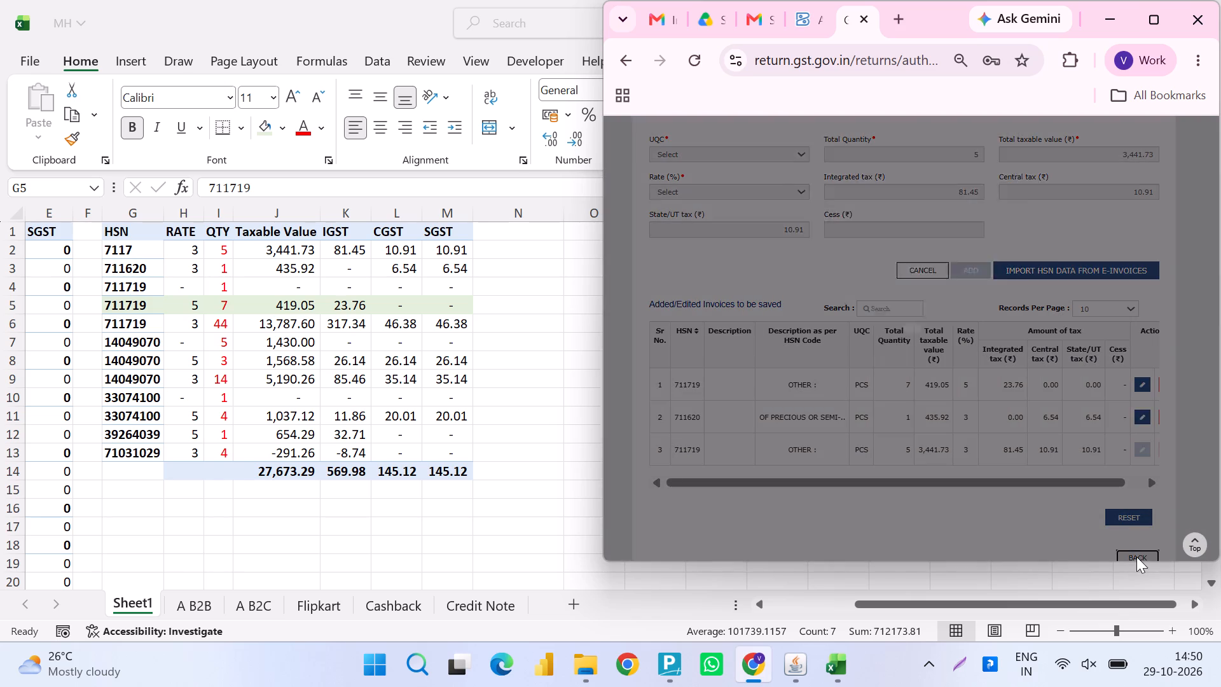
click(944, 265)
scroll(903, 394, down, 2)
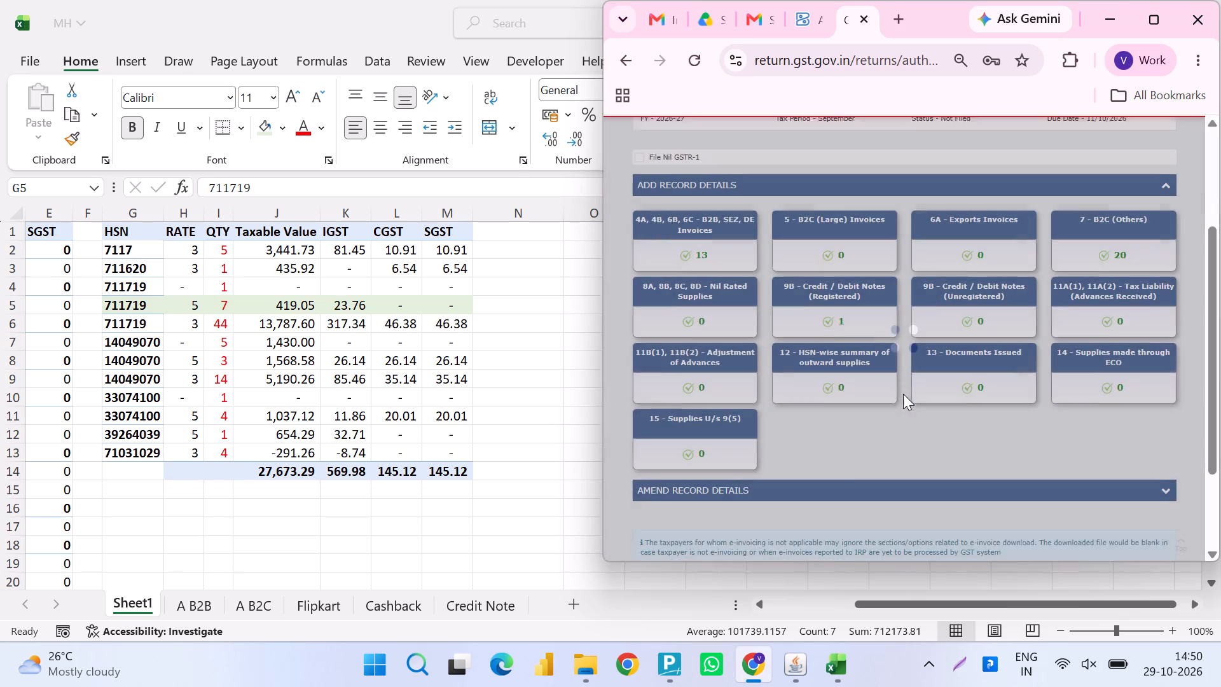
click(846, 359)
click(846, 359)
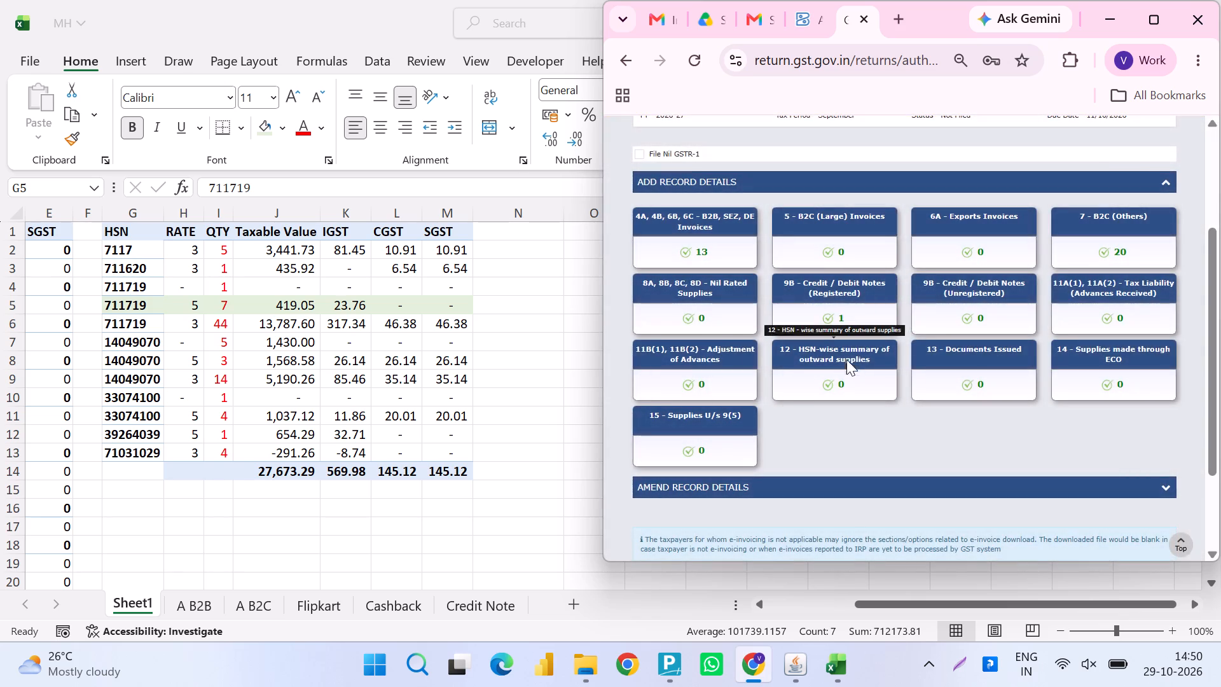
scroll(846, 359, down, 1)
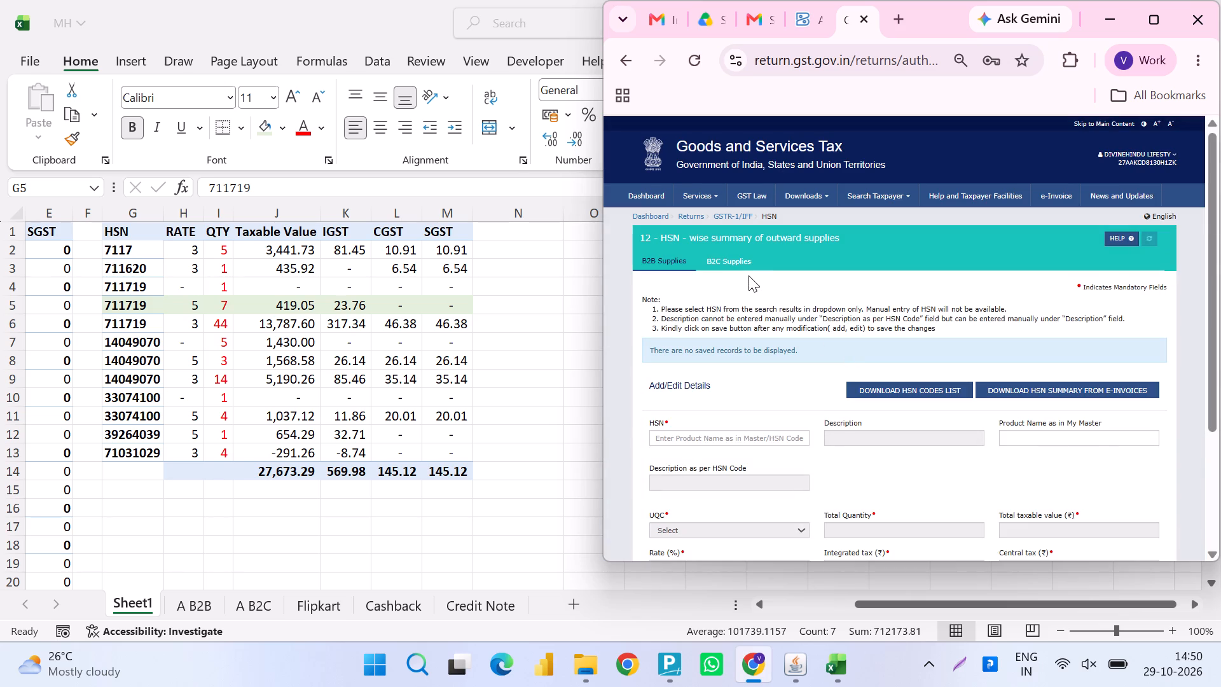
click(747, 265)
scroll(825, 397, down, 2)
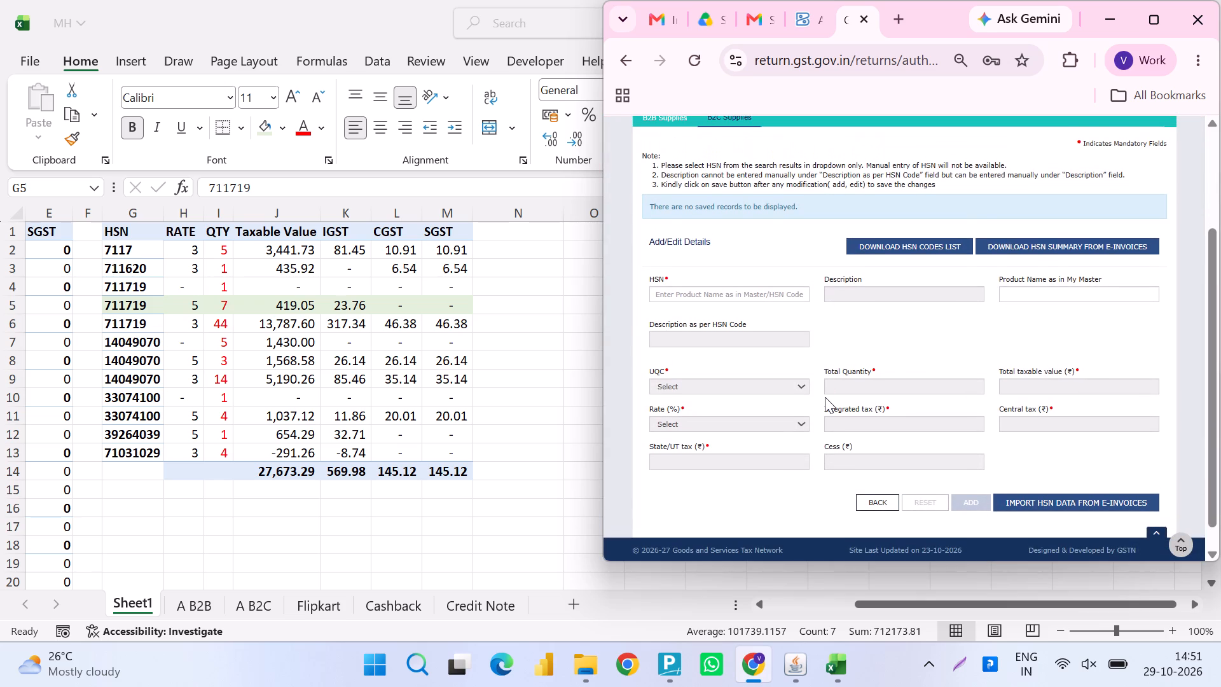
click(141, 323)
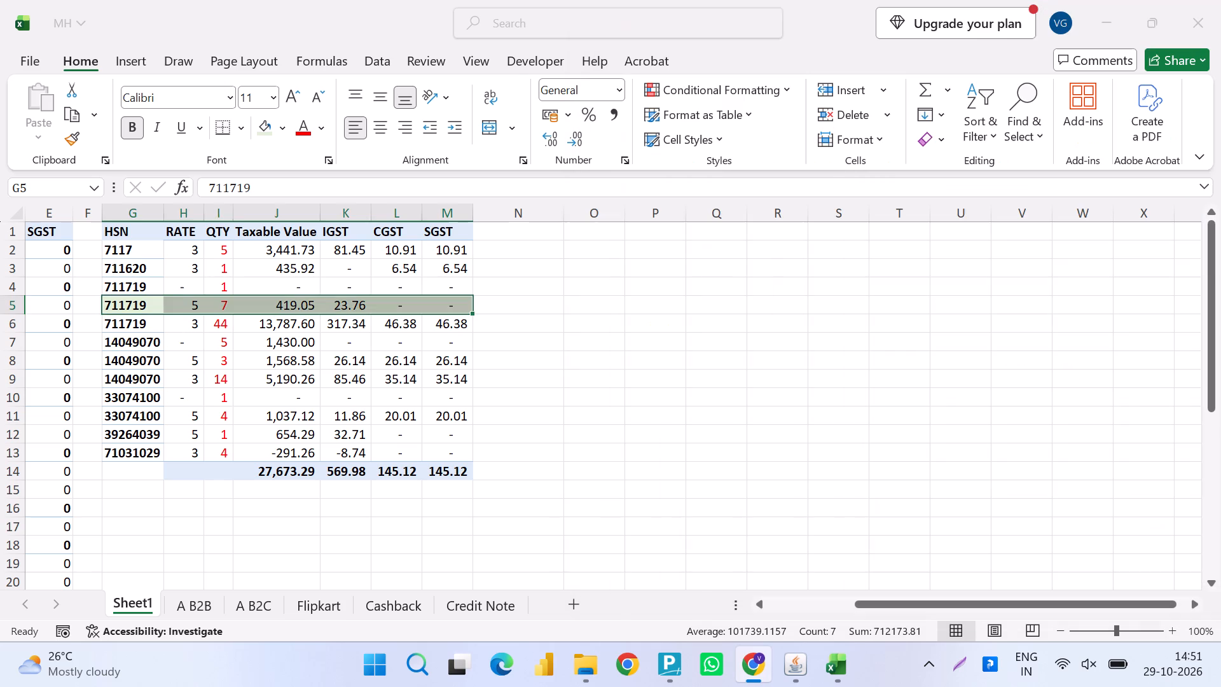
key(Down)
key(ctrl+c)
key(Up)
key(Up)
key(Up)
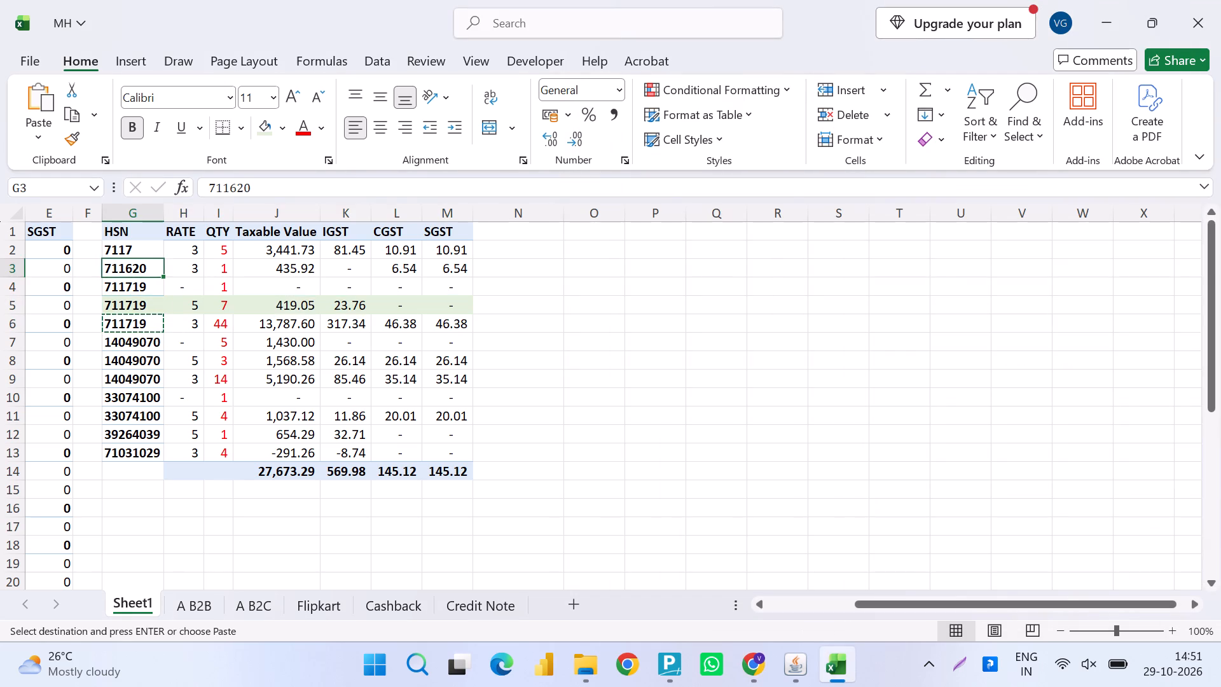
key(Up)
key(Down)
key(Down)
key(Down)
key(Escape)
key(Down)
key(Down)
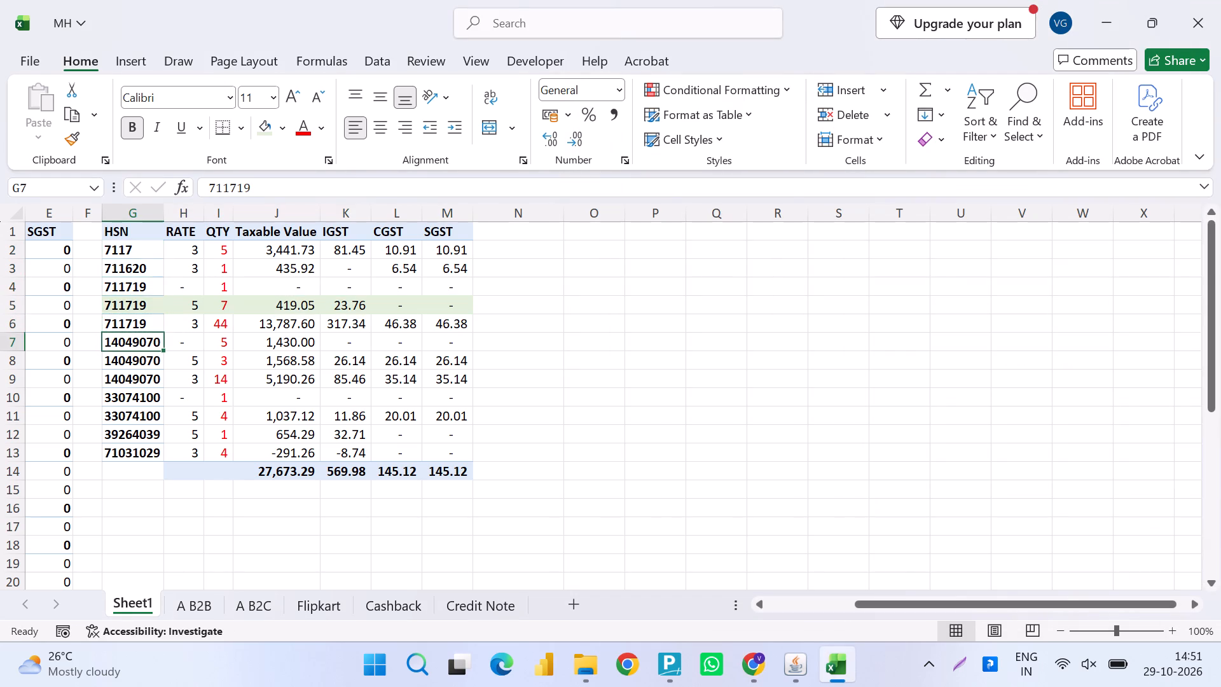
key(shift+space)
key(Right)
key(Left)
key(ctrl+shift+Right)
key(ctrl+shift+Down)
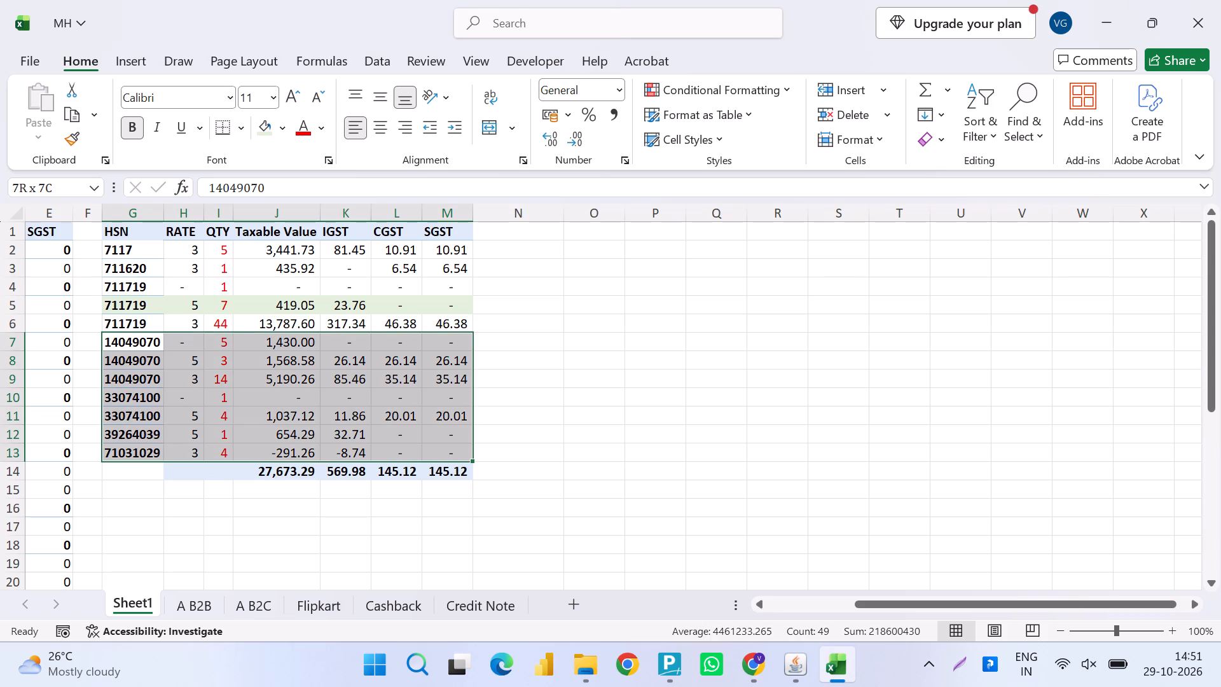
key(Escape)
In the MH workbook, enter =I6+I2 in N6 to add the 7117 quantity to the 3% 711719 quantity.
key(Right)
key(Right)
key(Right)
key(Right)
key(Up)
key(Right)
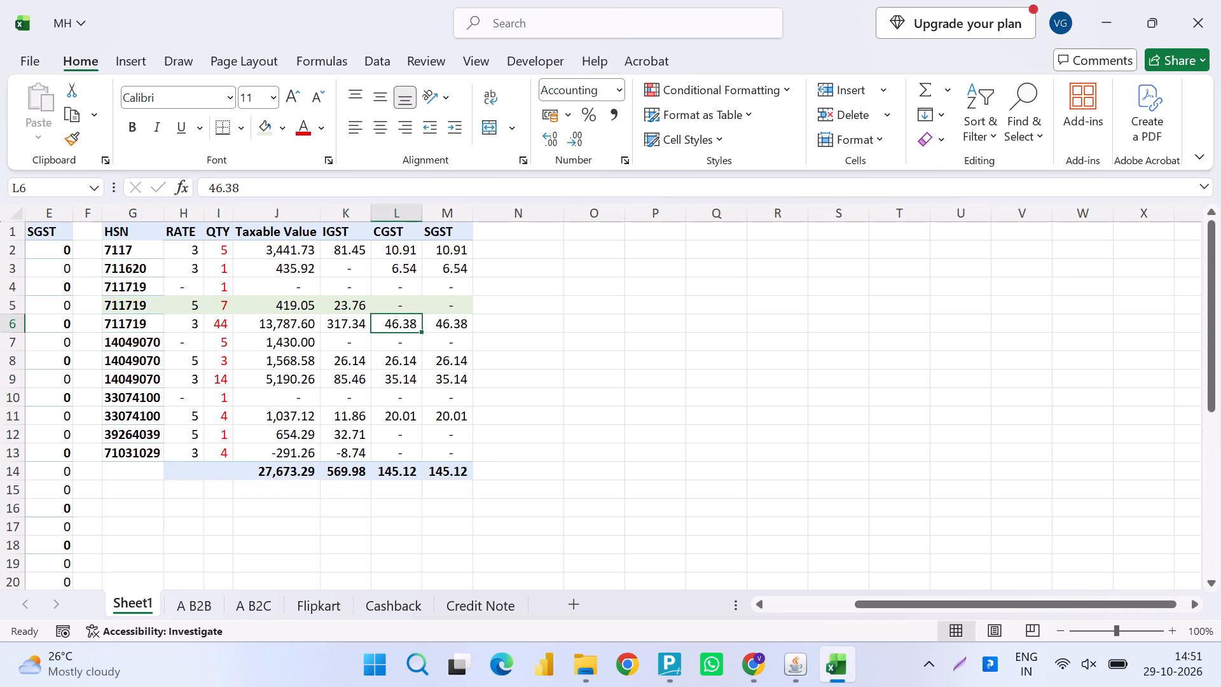
key(Right)
key(Right)
key(equal)
key(Left)
key(Left)
key(Left)
key(Left)
key(Left)
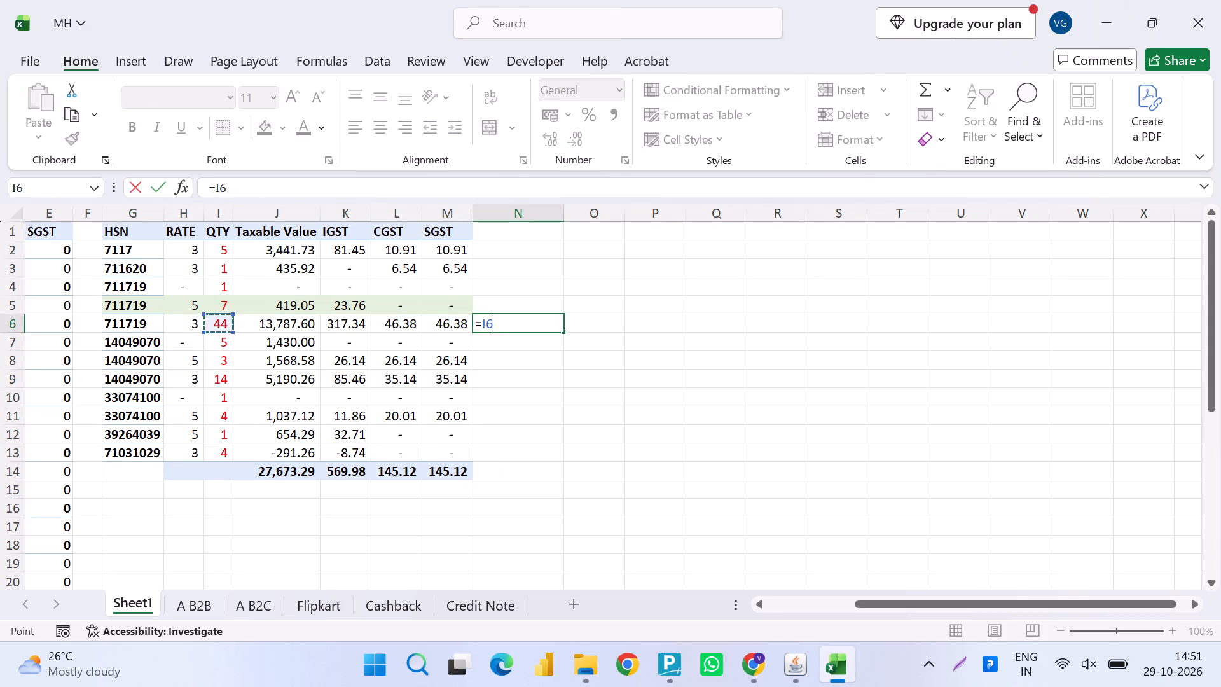
key(shift+plus)
key(Up)
key(Left)
key(Left)
key(Up)
key(Left)
key(Up)
key(Left)
key(Up)
key(Left)
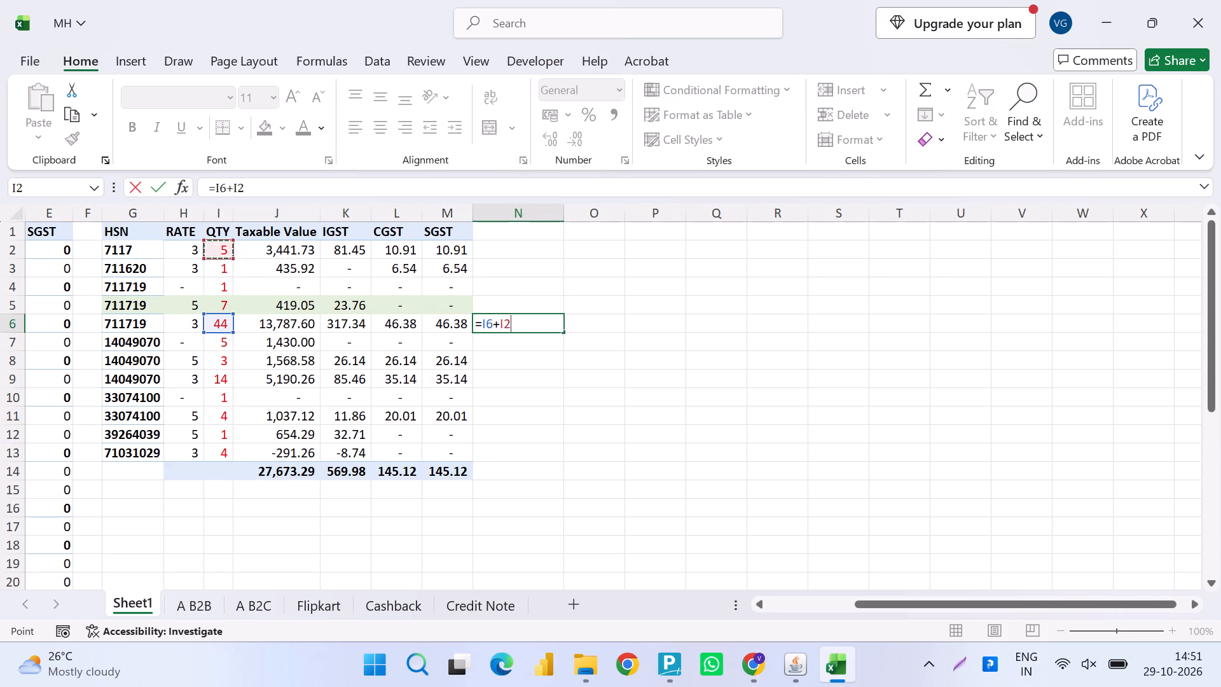
key(Return)
Fill the N6 formula across row 6 through T6.
key(Up)
key(Right)
key(ctrl+r)
key(Right)
key(ctrl+r)
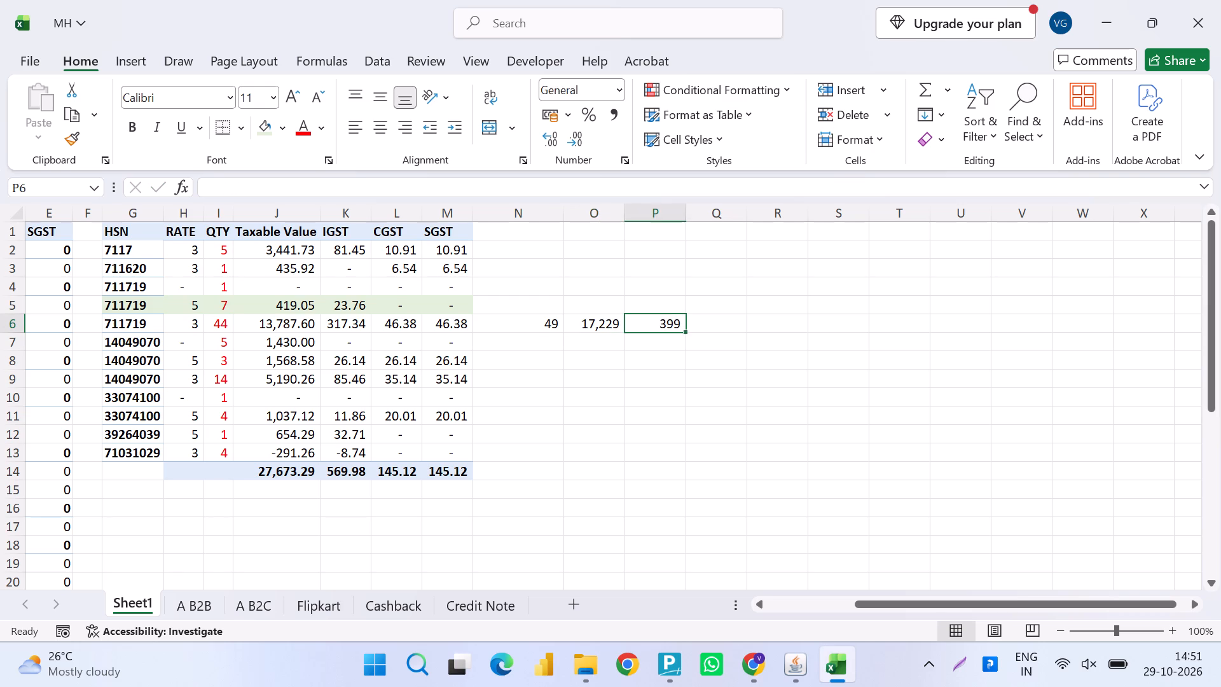
key(Right)
key(ctrl+r)
key(Right)
key(ctrl+r)
key(Right)
key(ctrl+r)
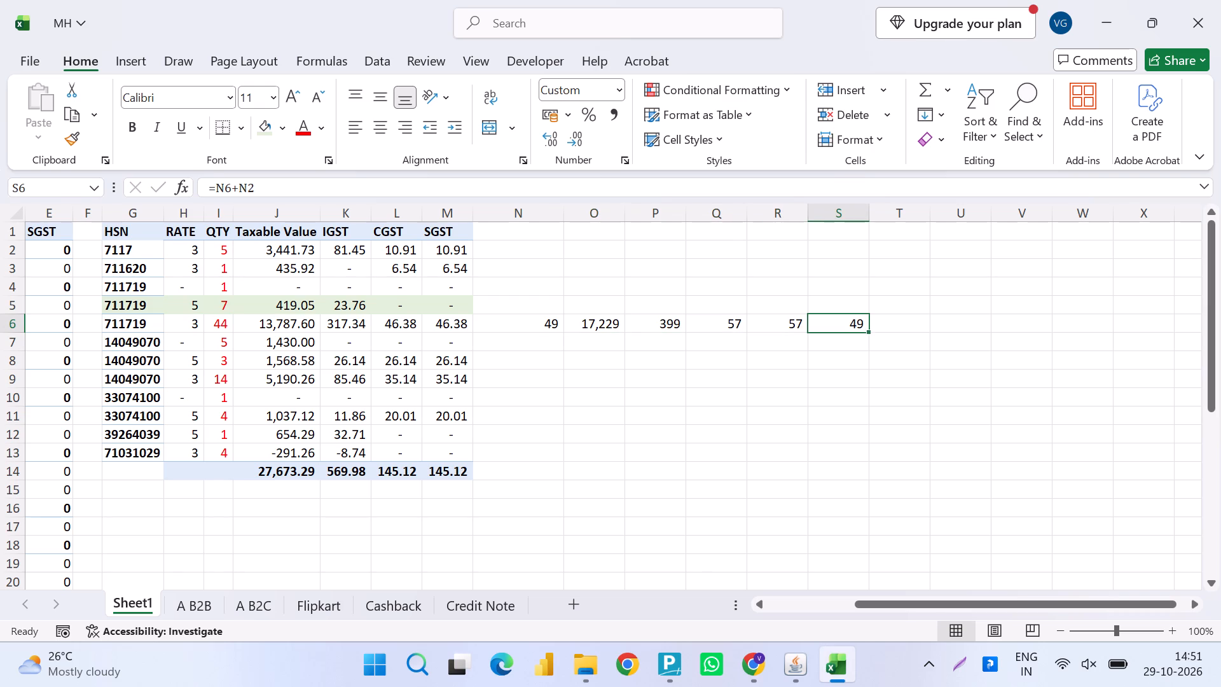
key(Right)
key(ctrl+r)
Clear the surplus formulas from S6:T6 and check the formula in R6.
key(F2)
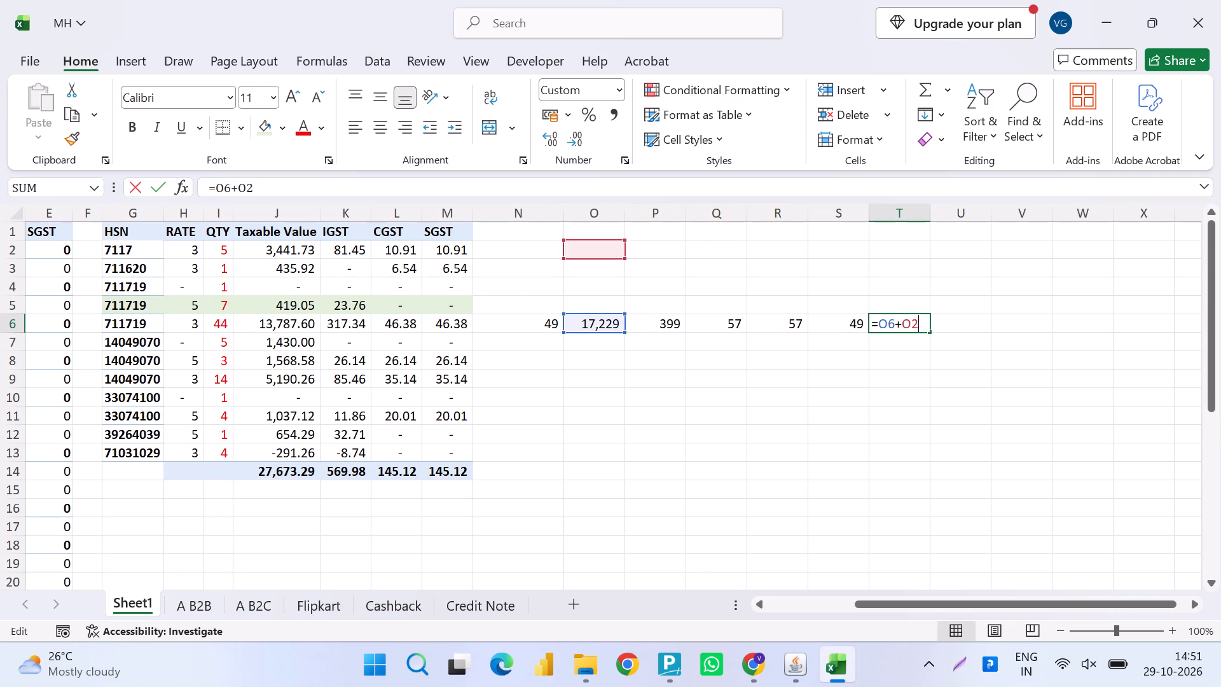
key(Escape)
key(Left)
key(ctrl+shift+Right)
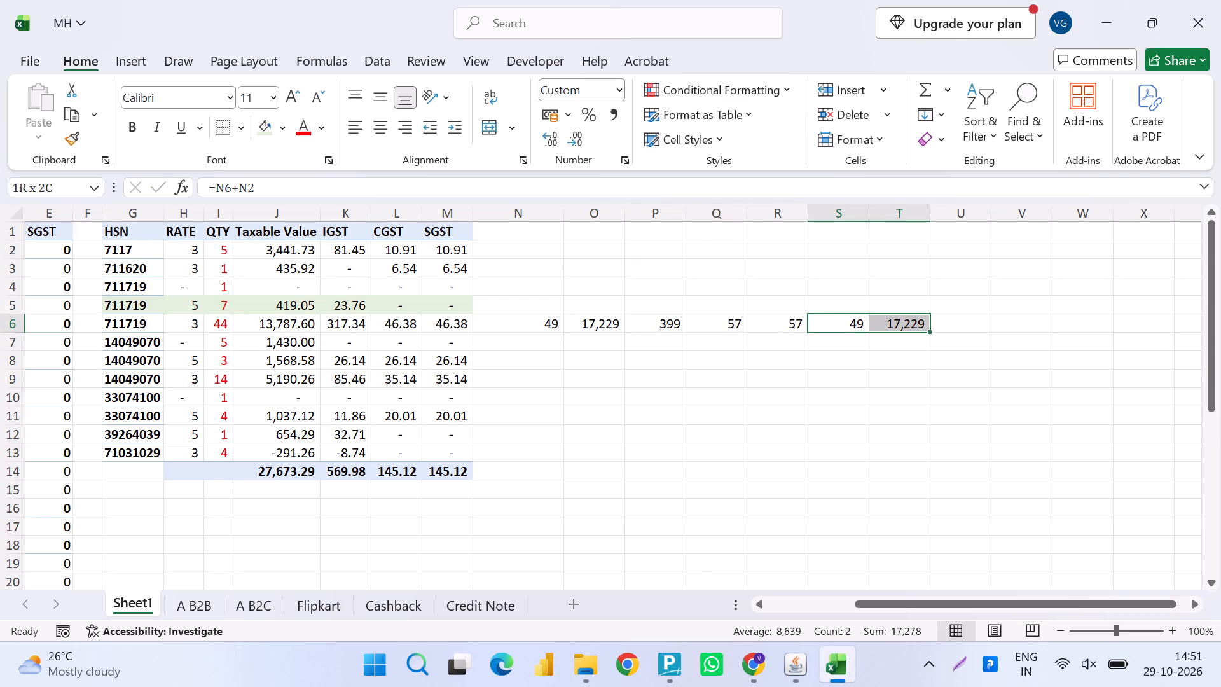
key(Delete)
key(Left)
key(Left)
key(Right)
key(F2)
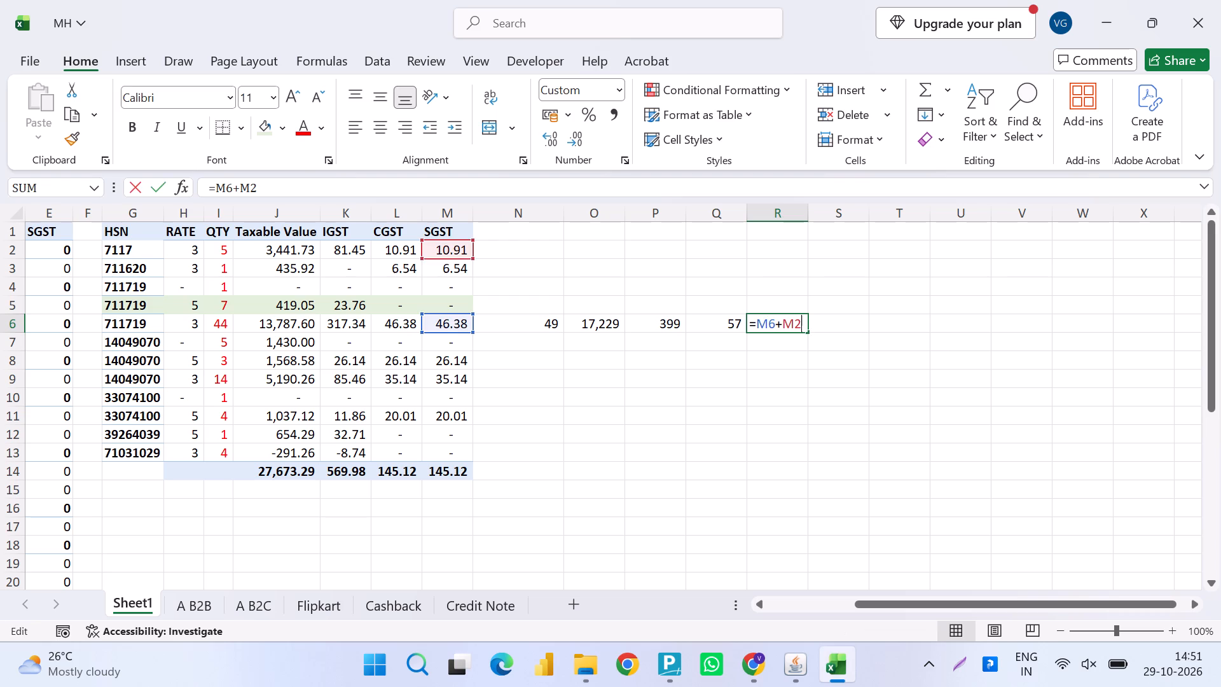
key(Escape)
Copy the combined figures in N6:R6 and paste them as values over I6:M6 in the 3% 711719 row.
key(ctrl+shift+Left)
key(shift+Right)
key(shift+Right)
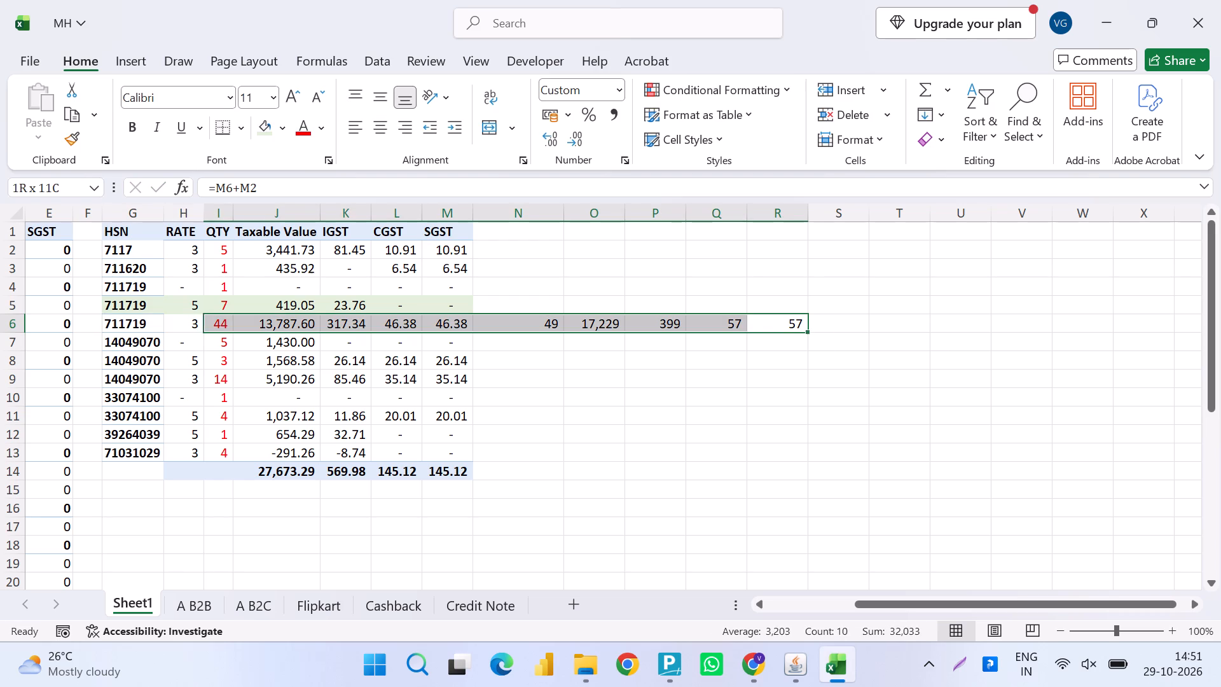
key(shift+Right)
key(shift+Right)
key(shift+Right)
key(shift+Right)
key(shift+Right)
key(shift+Right)
key(shift+Left)
key(ctrl+c)
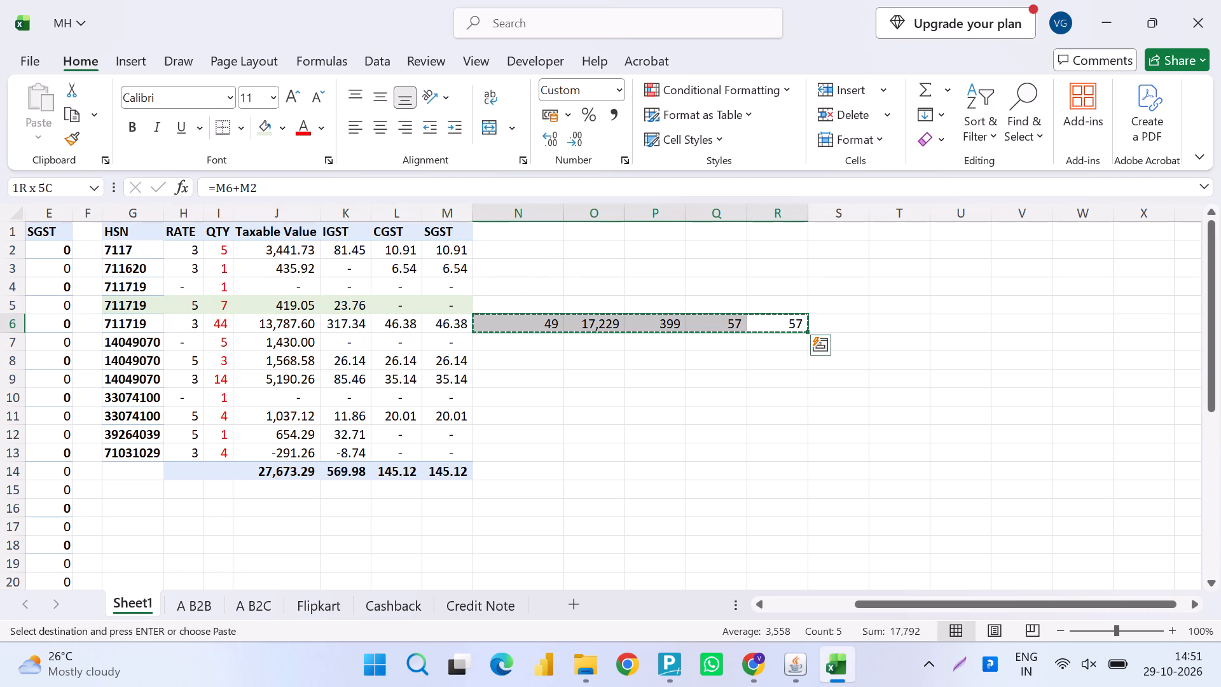
key(Left)
key(Left)
key(Left)
key(Left)
key(Left)
key(Left)
key(Left)
key(Left)
key(Left)
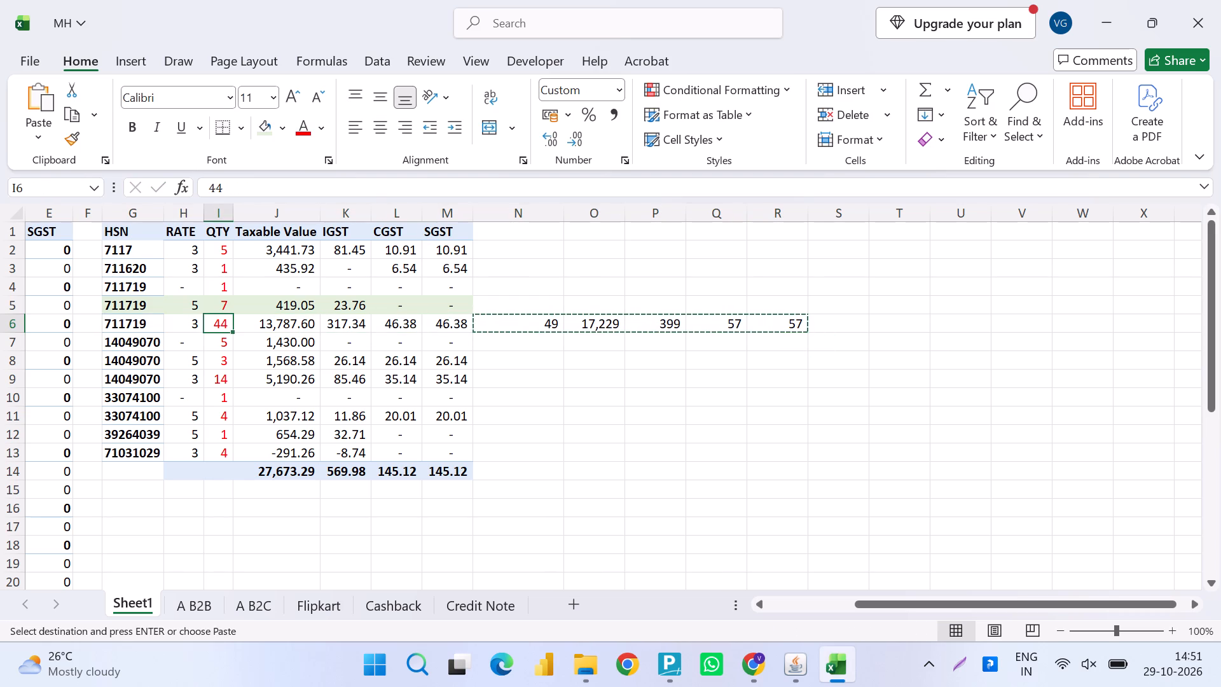
key(ctrl+alt+v)
key(ctrl+alt+v)
key(Down)
key(Down)
key(Return)
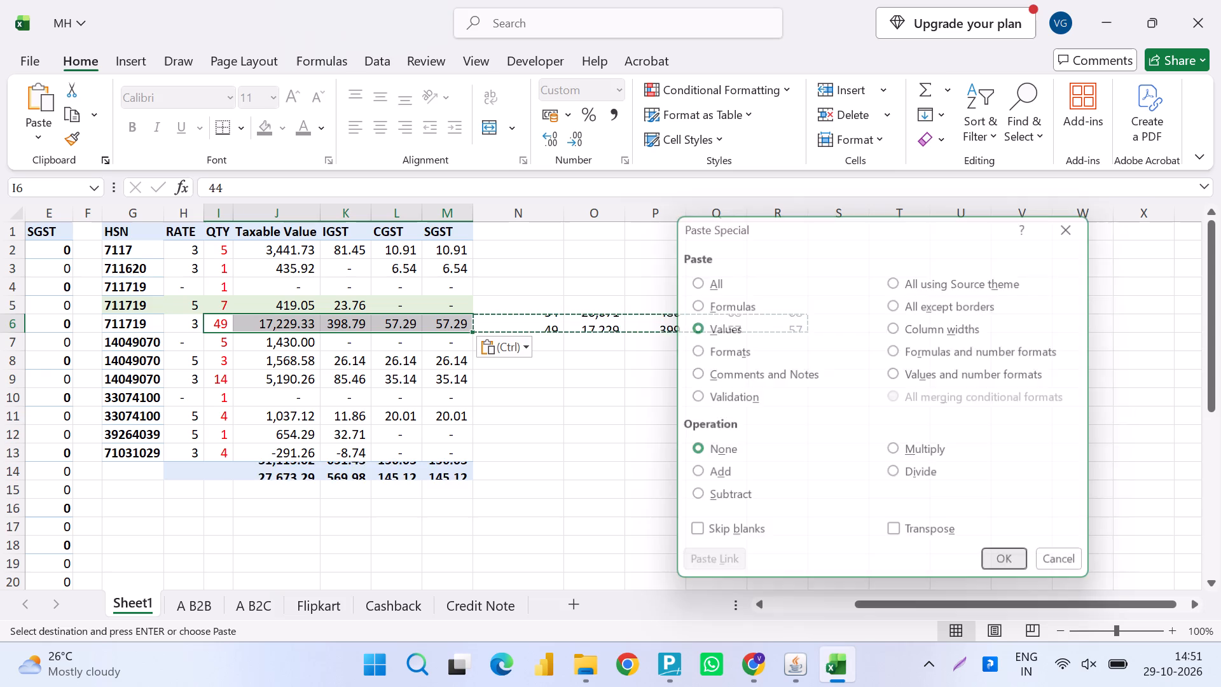
Move G3:M14, including the totals row, up to G2 so it overwrites the 7117 row.
key(Up)
key(Up)
key(Up)
key(Up)
key(Left)
key(Left)
key(Down)
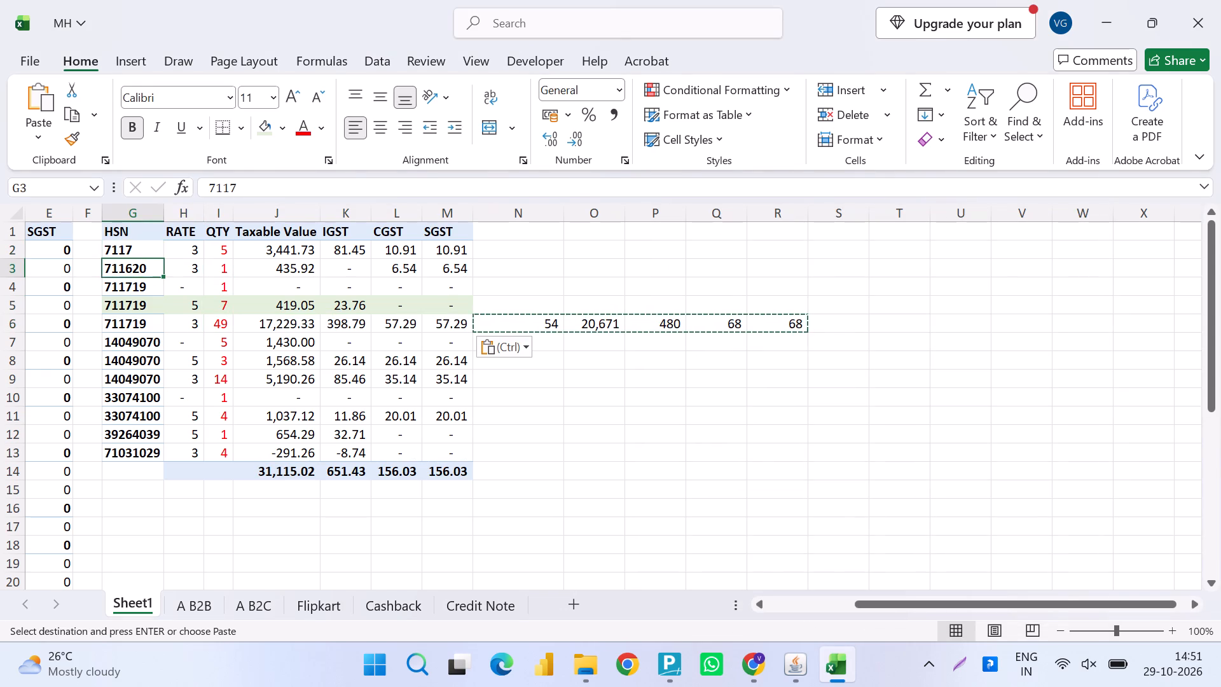
key(ctrl+shift+Down)
key(ctrl+shift+Right)
key(shift+Down)
key(ctrl+x)
key(Up)
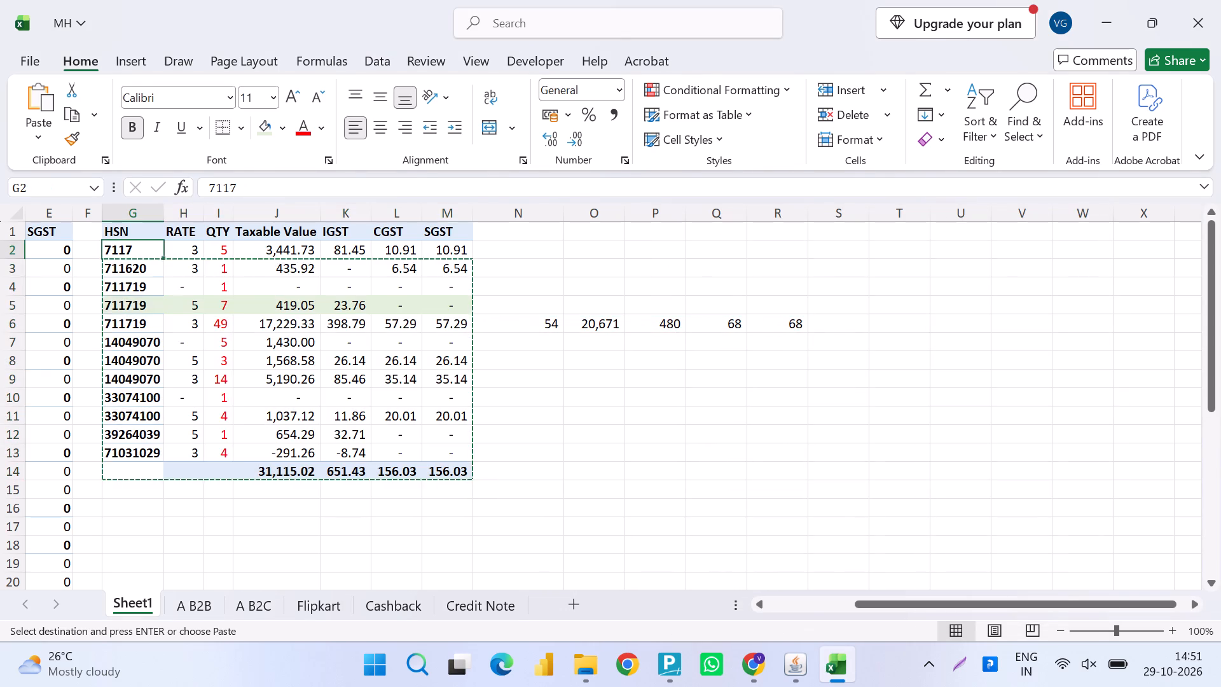
key(Return)
Clear the helper formulas in N6:R6 and save the workbook.
key(Right)
key(Down)
key(Right)
key(Right)
key(Right)
key(Right)
key(Right)
key(Right)
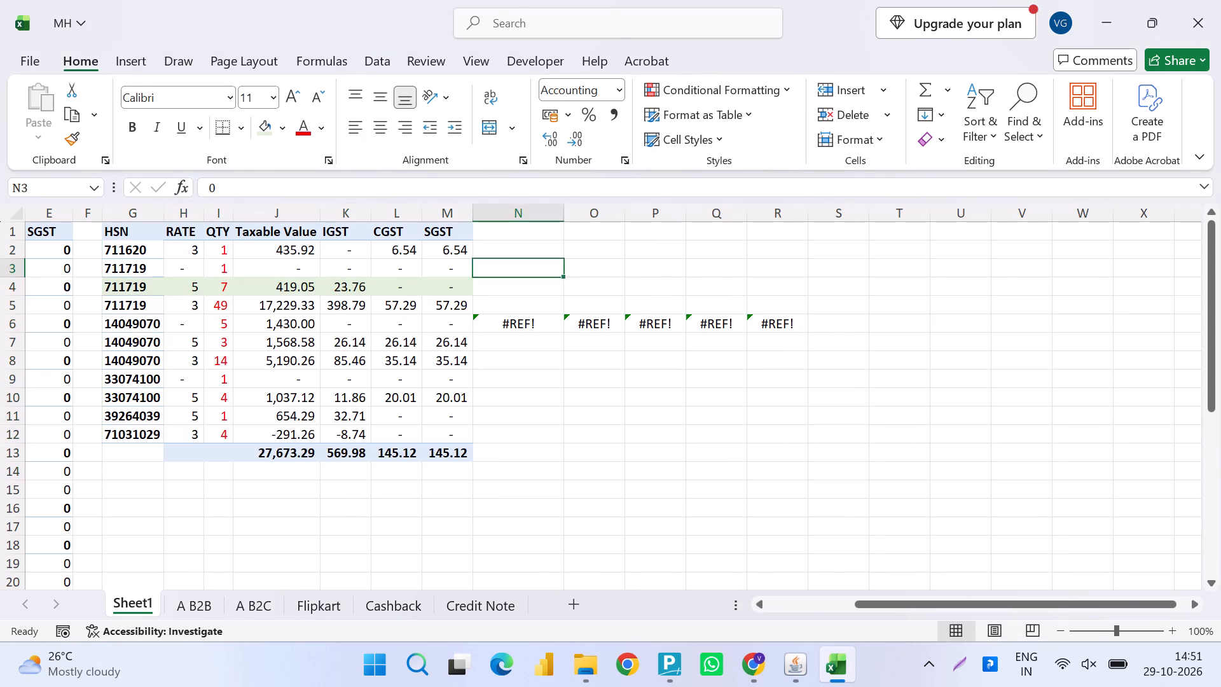
key(Down)
key(Down)
key(Down)
key(ctrl+shift+Right)
key(Delete)
key(ctrl+s)
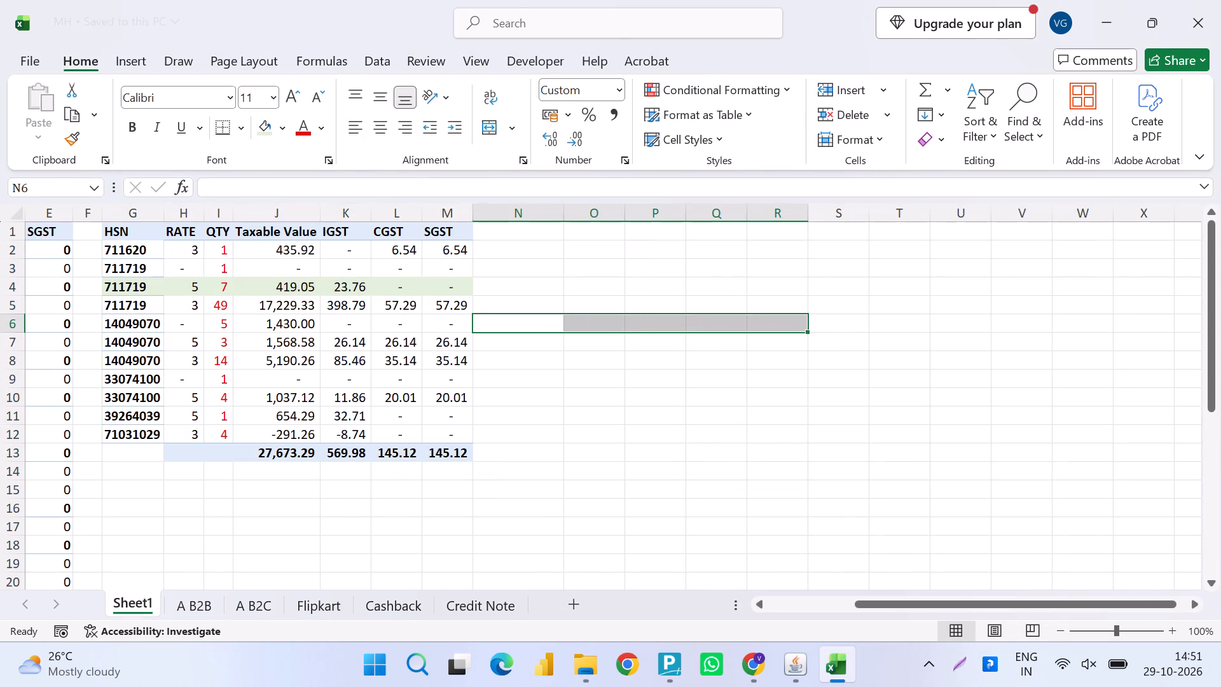
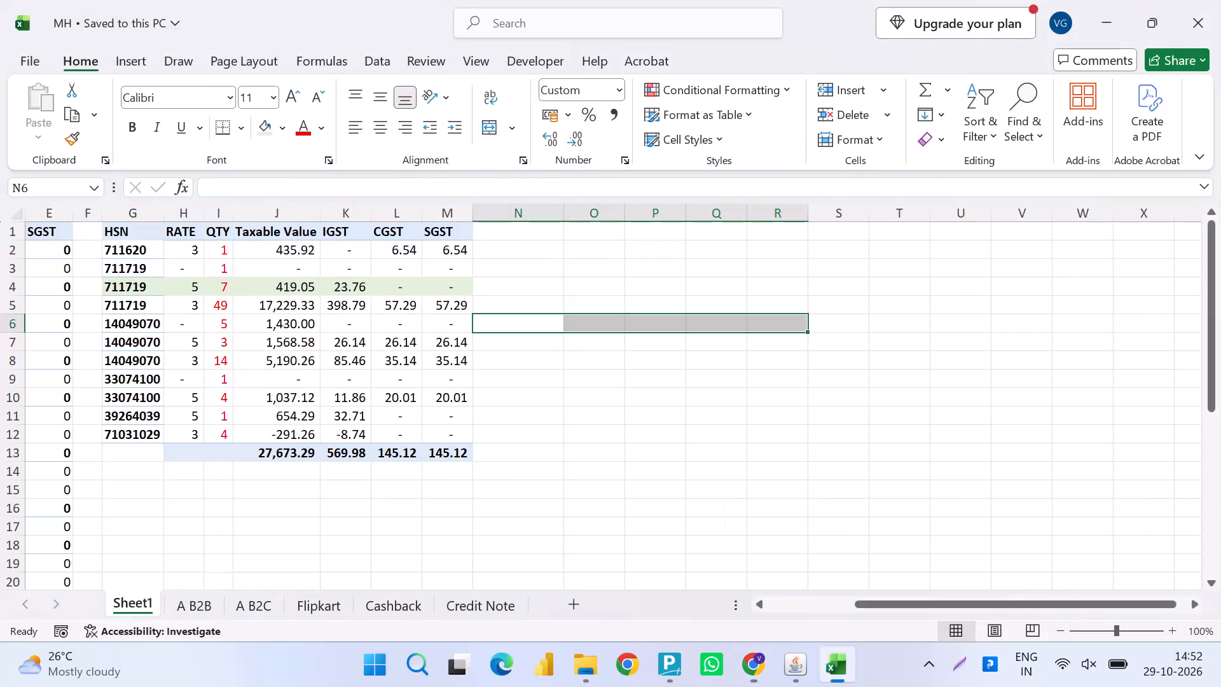
Move G4:M13, including the totals row, up to G3 so it overwrites the zero-value 711719 row.
key(Left)
key(Up)
key(Left)
key(Up)
key(Left)
key(Left)
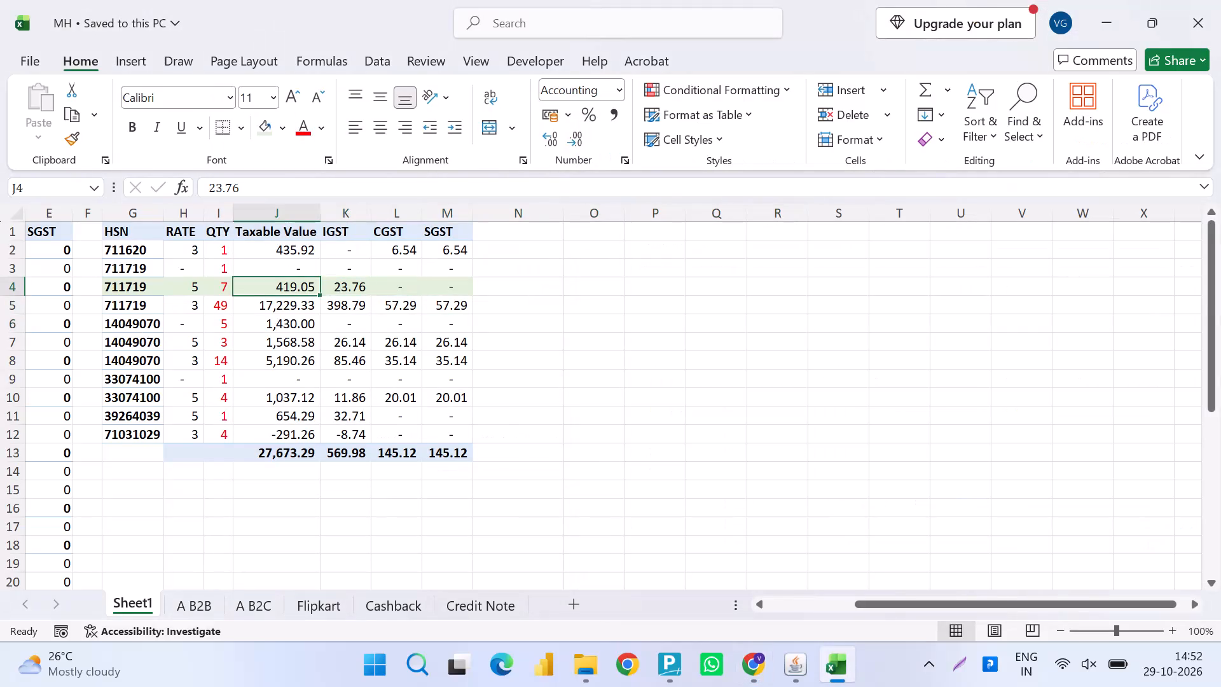
key(Left)
key(Left)
key(Left)
key(ctrl+shift+Down)
key(ctrl+shift+Right)
key(shift+Down)
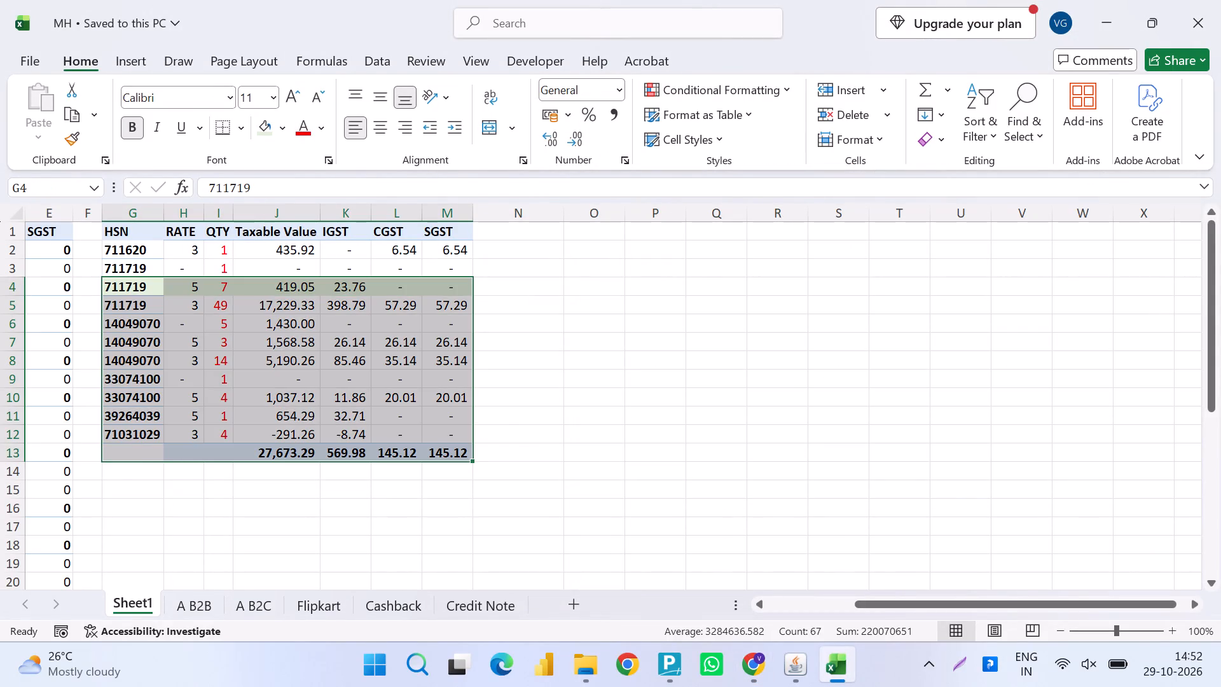
key(ctrl+x)
key(Up)
key(Return)
Move G9:M12, including the totals row, up to G8 so it overwrites the zero-value 33074100 row.
key(Down)
key(Down)
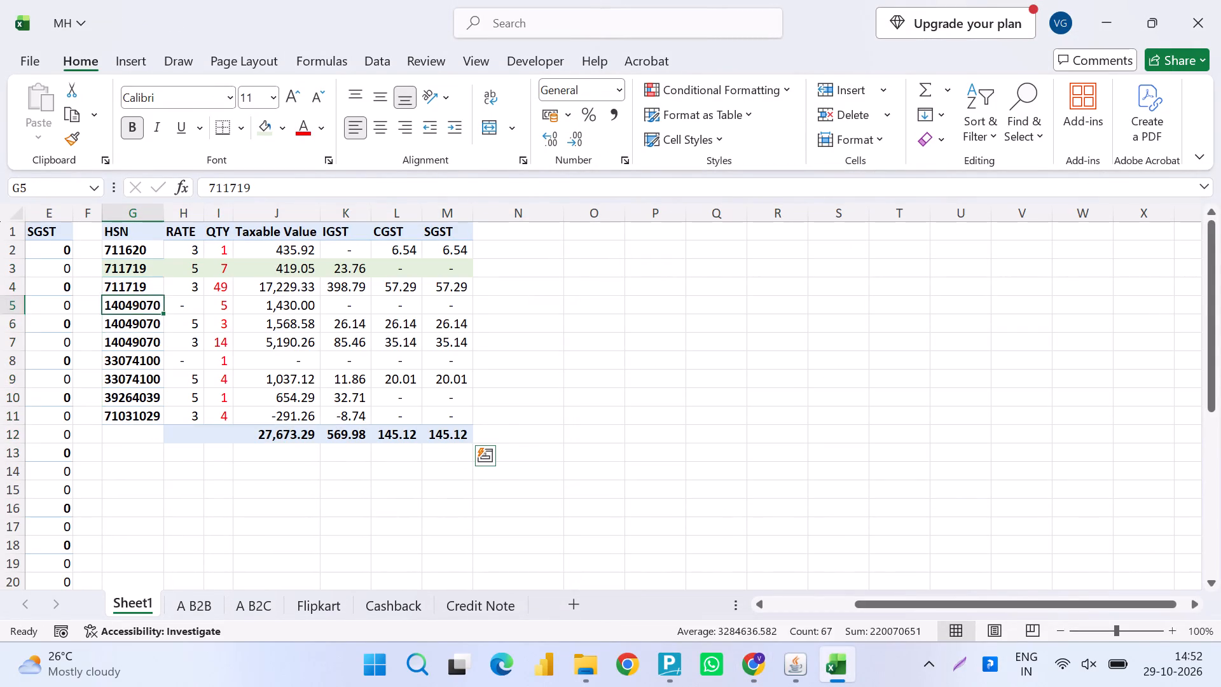
key(Down)
key(Down)
key(Down)
key(Down)
key(ctrl+shift+Right)
key(ctrl+shift+Down)
key(shift+Down)
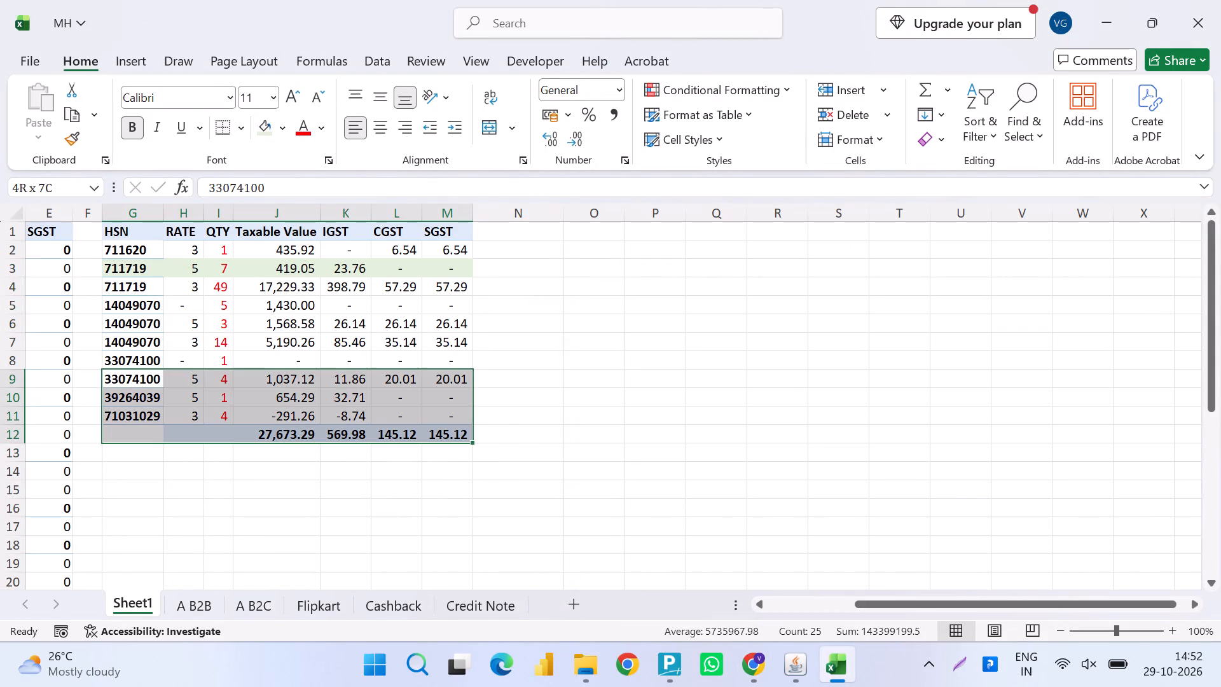
key(ctrl+x)
key(Up)
key(Return)
Review the remaining HSN rows and select the HSN codes in G2:G10.
key(Up)
key(Up)
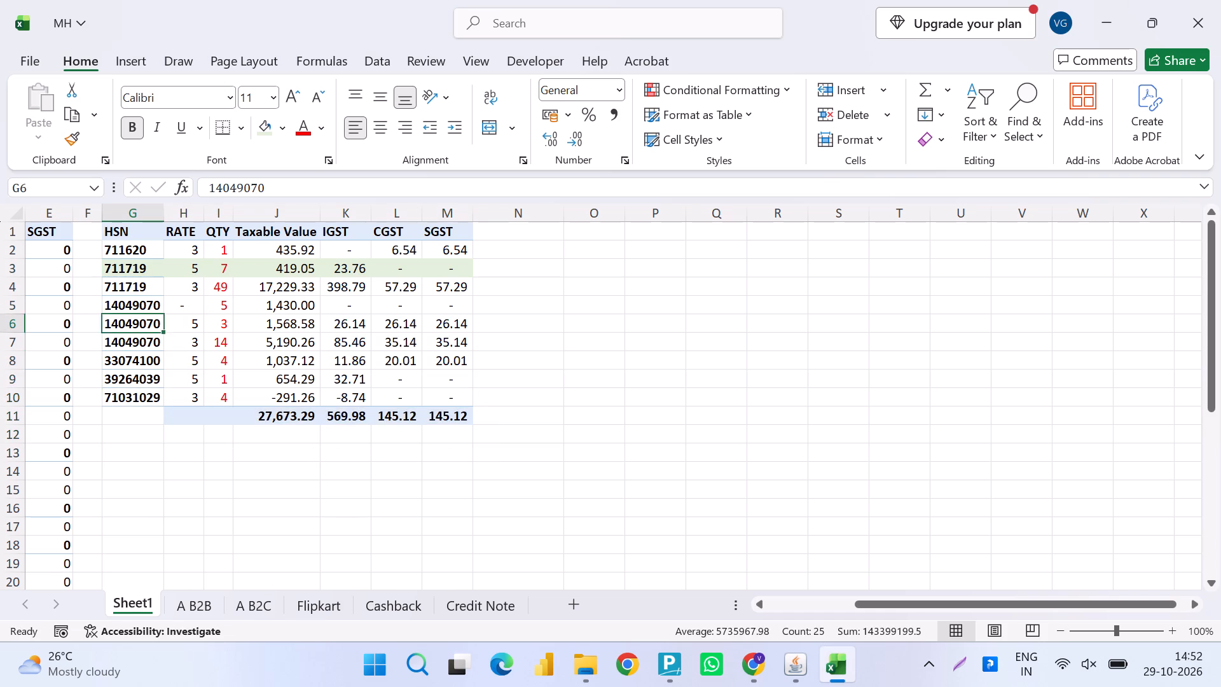
key(ctrl+Up)
key(Down)
key(Down)
key(Down)
key(Down)
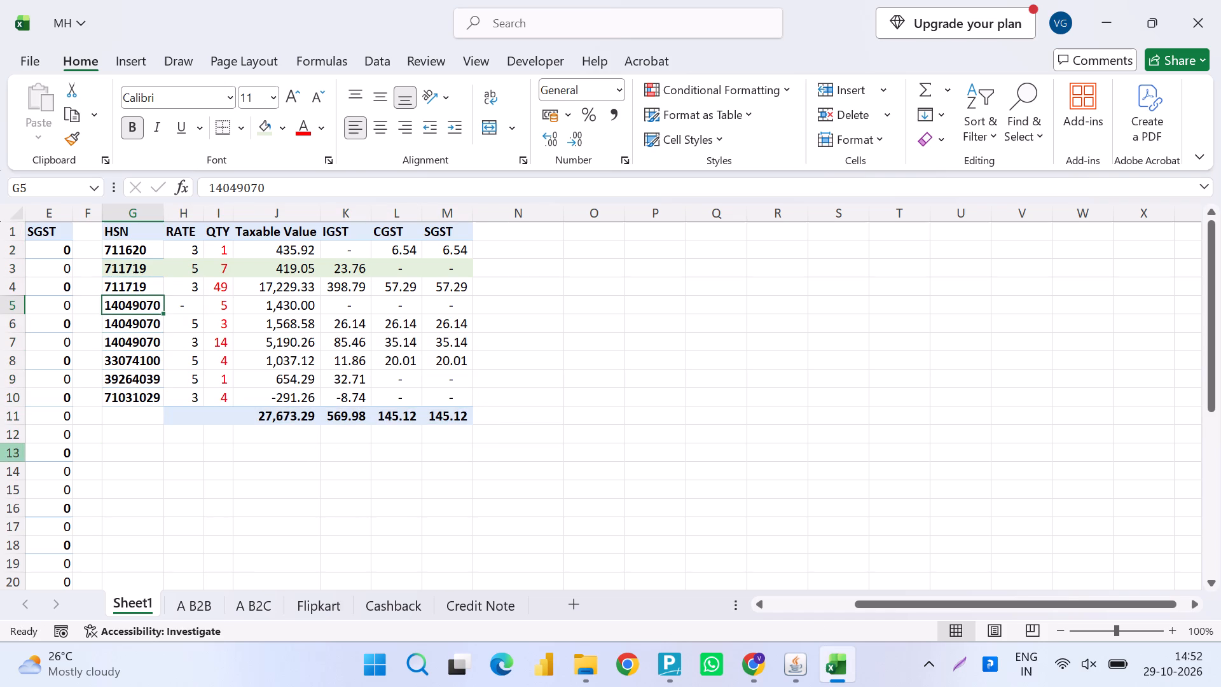
key(Up)
key(Up)
key(Up)
key(ctrl+shift+Down)
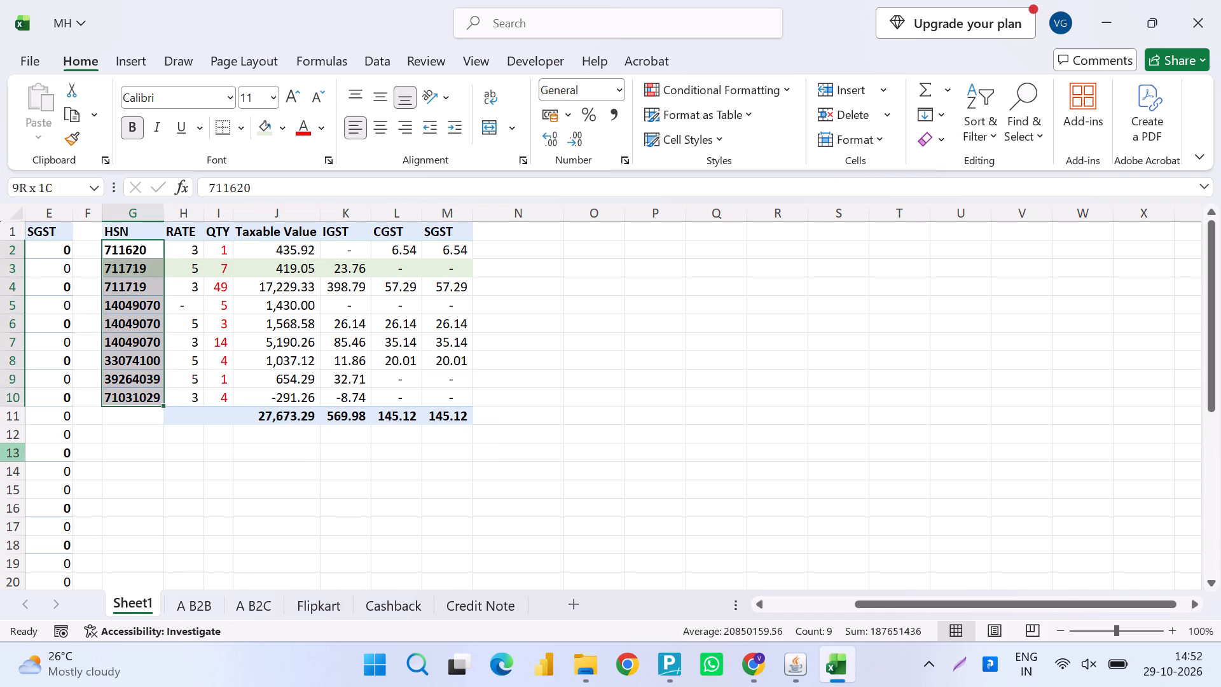
Switch to the GST portal in Chrome and start a B2C record for HSN 711620 with UQC PCS-PIECES and quantity 1.
key(alt+Tab)
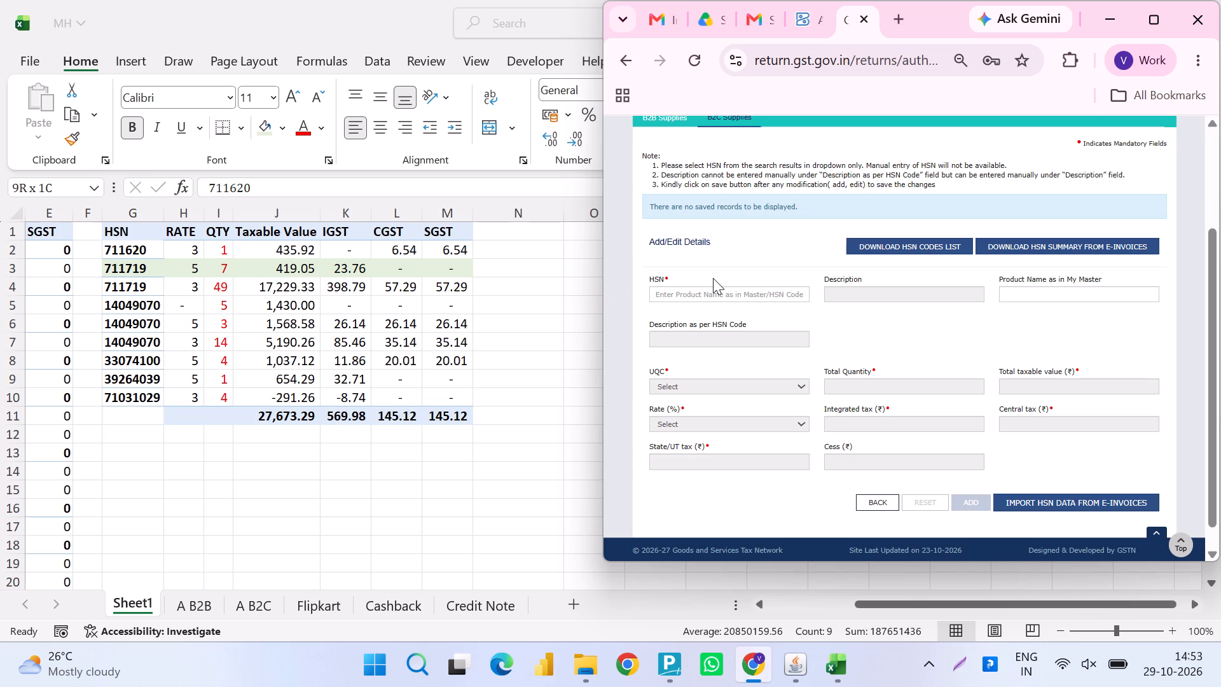
click(713, 290)
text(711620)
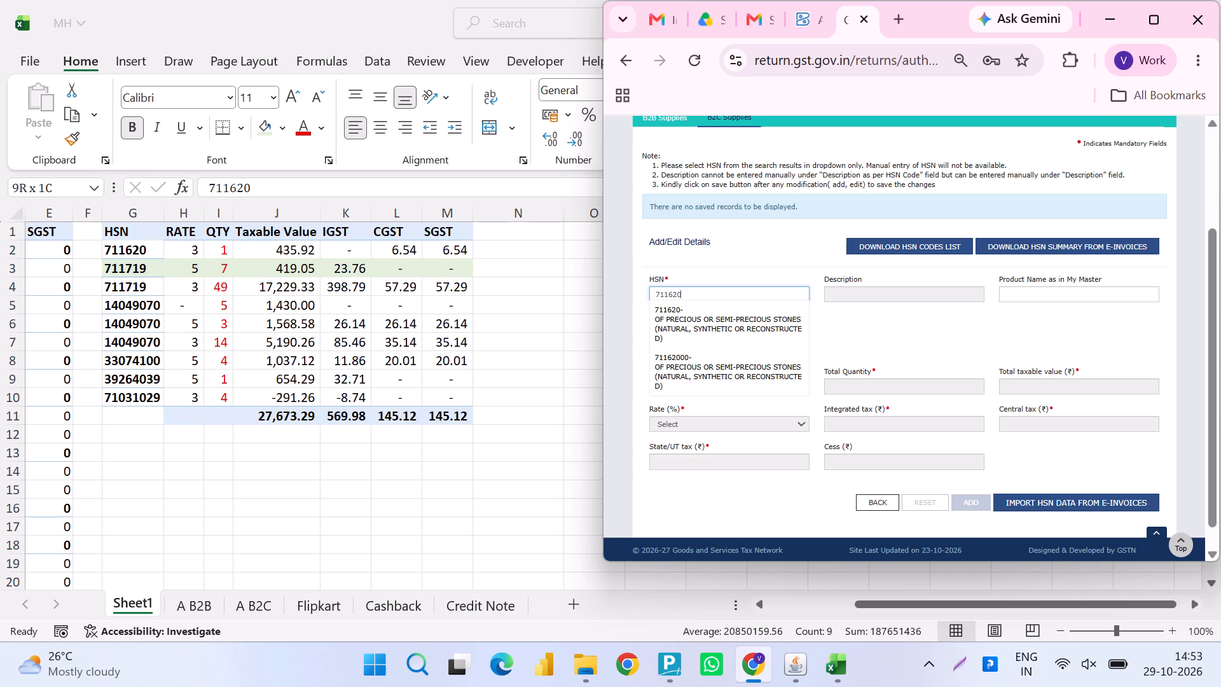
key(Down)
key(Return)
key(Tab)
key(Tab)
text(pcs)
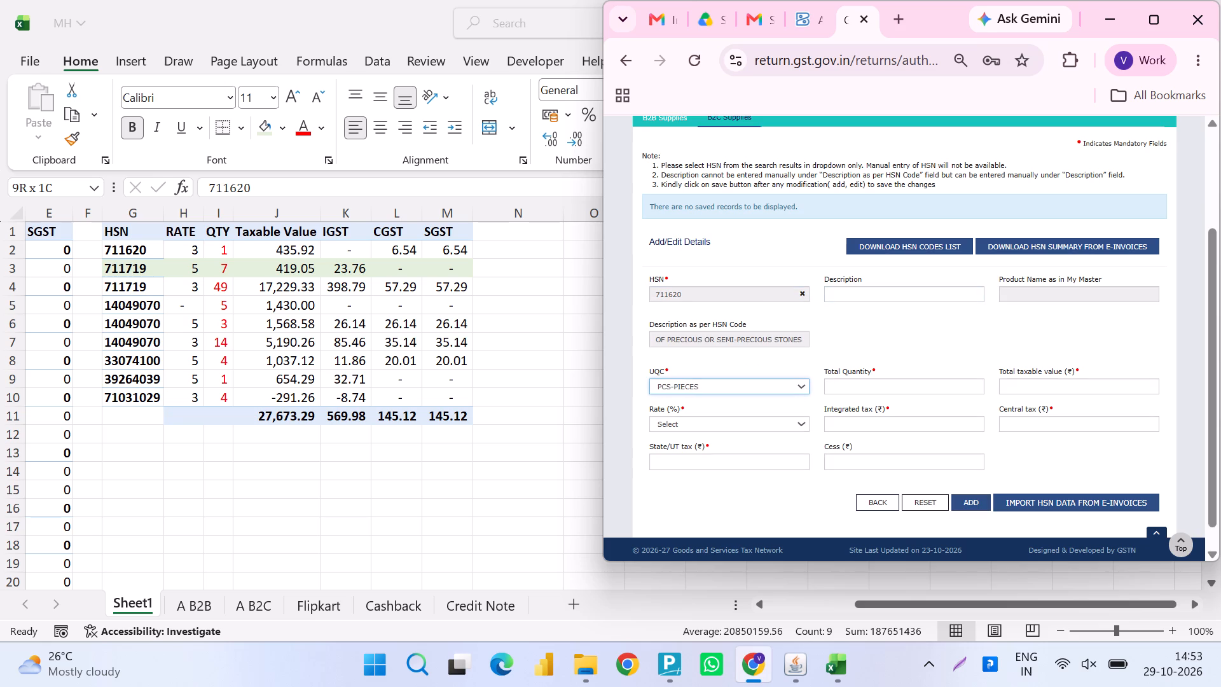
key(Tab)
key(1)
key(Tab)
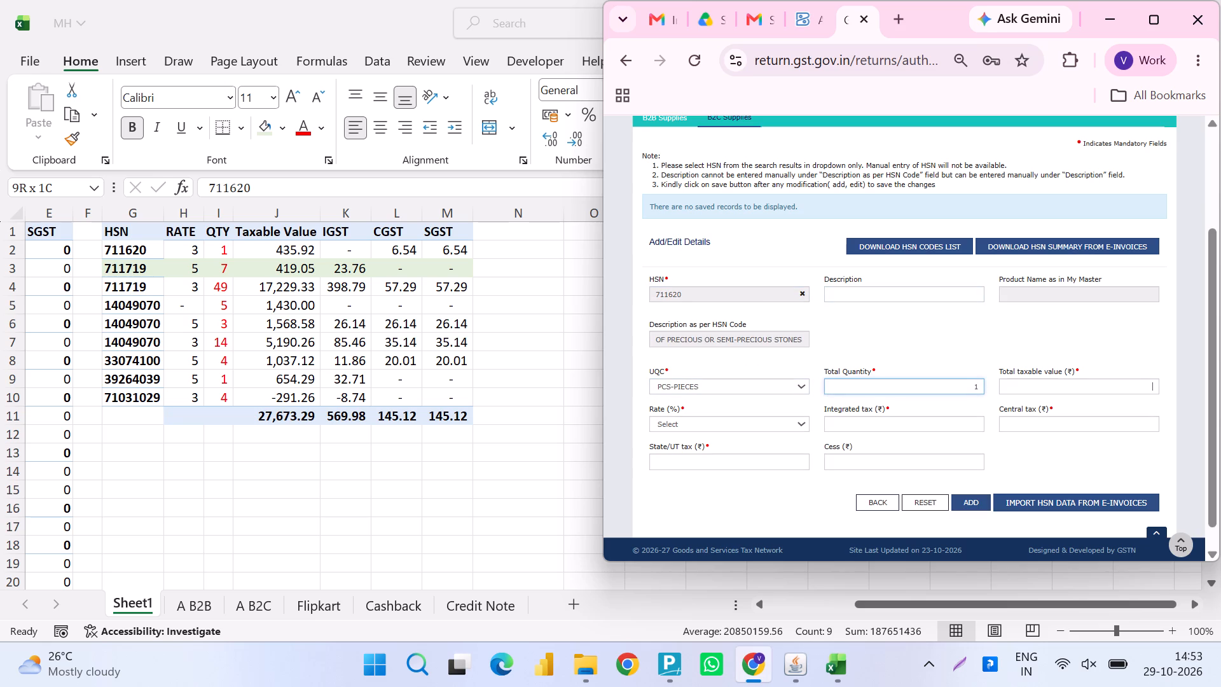
Enter taxable value 435.92, rate 3%, integrated tax 0, central and state tax 6.54 each, and add the 711620 record.
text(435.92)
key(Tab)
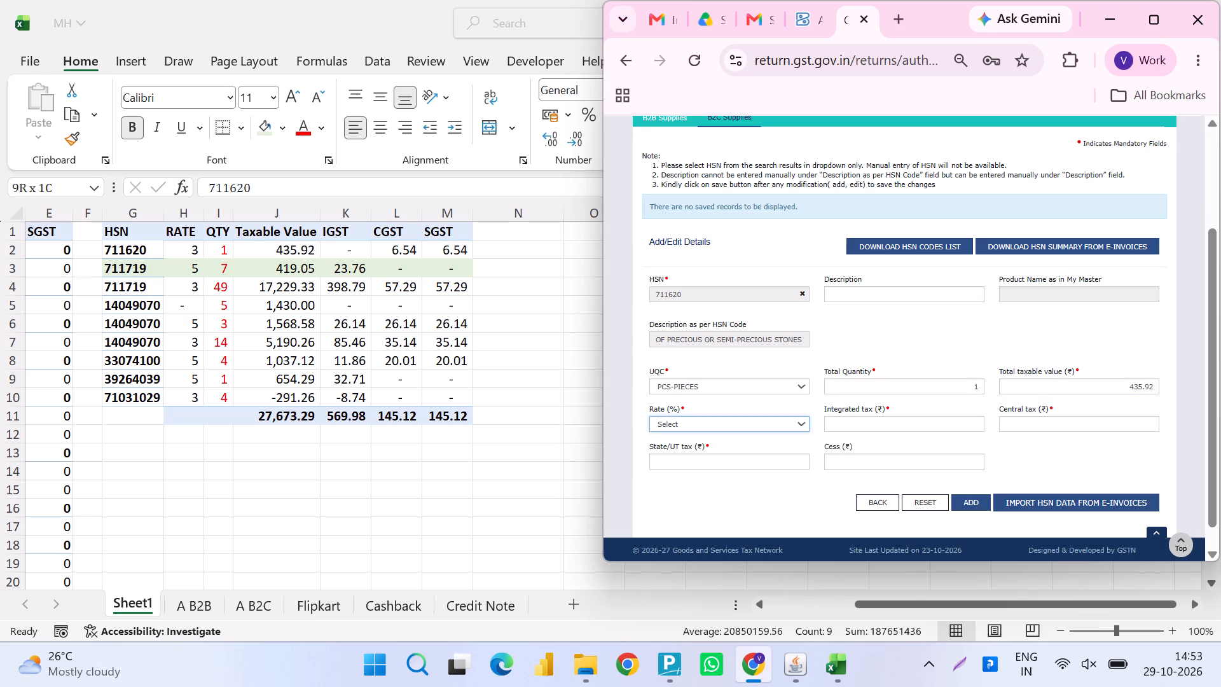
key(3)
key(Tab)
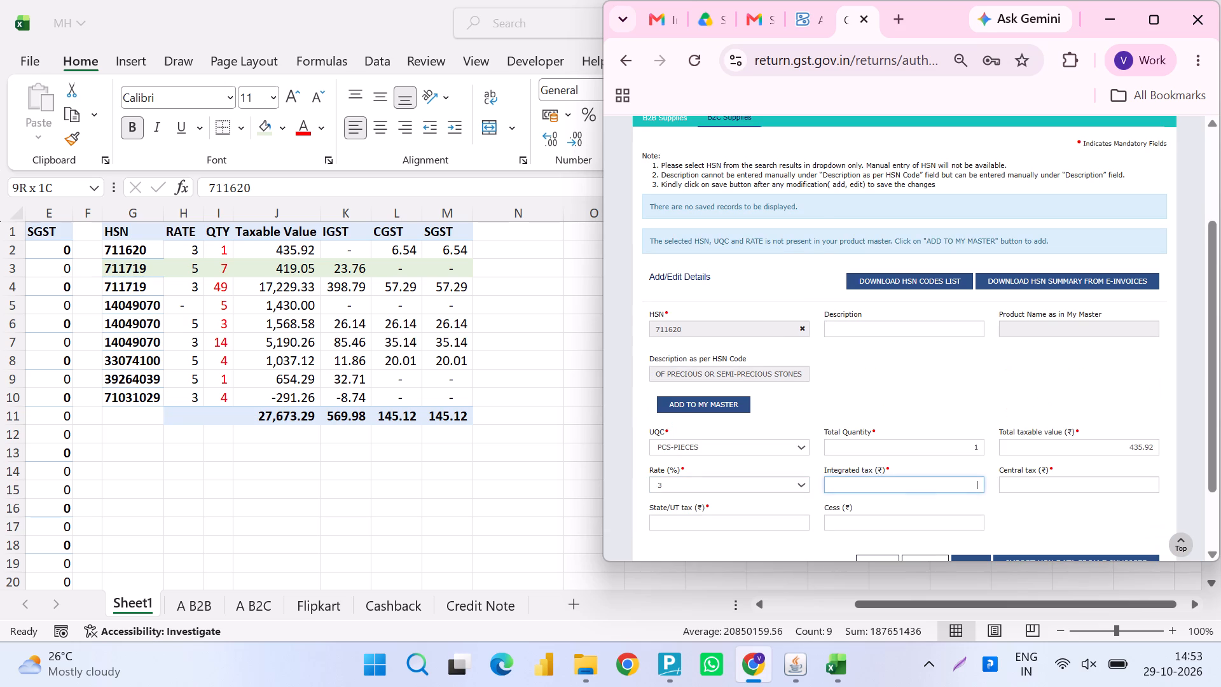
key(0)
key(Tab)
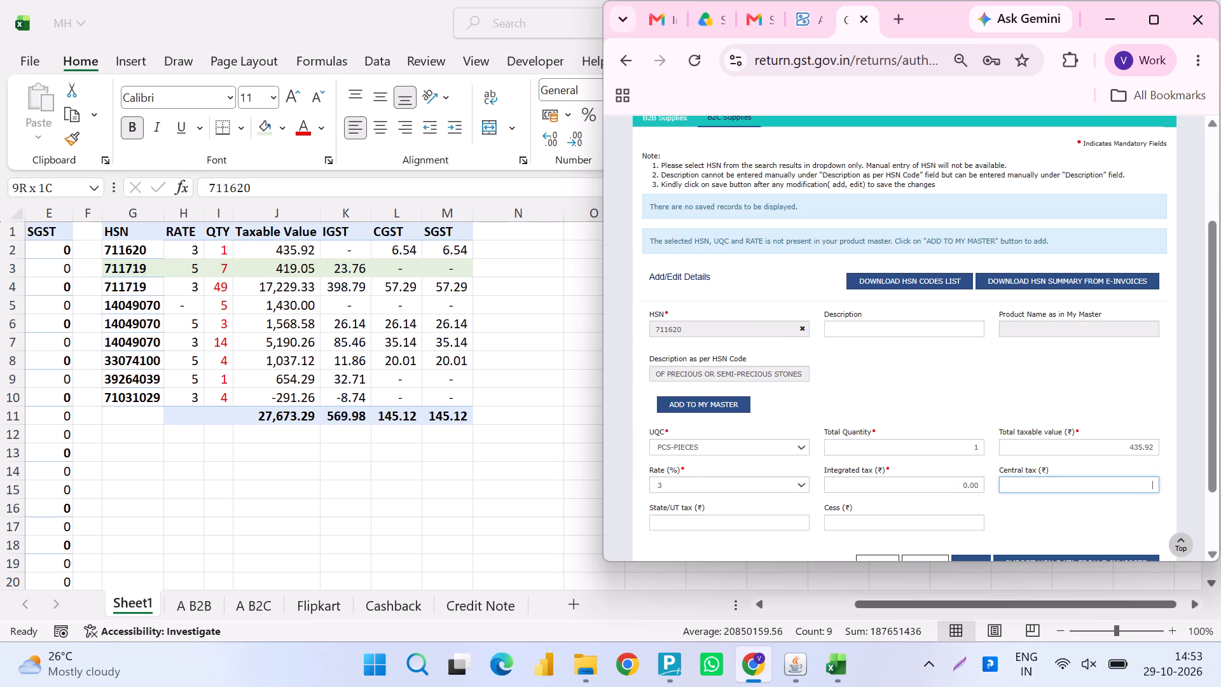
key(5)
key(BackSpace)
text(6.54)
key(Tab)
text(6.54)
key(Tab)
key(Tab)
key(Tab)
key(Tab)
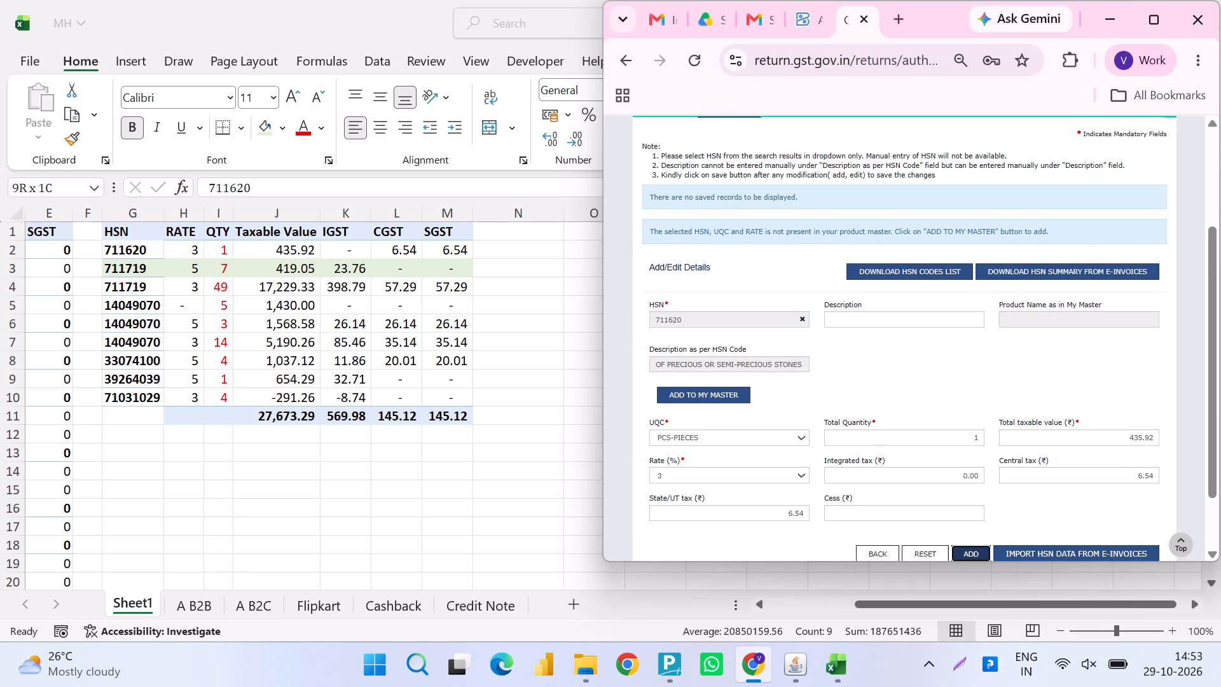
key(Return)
scroll(713, 290, down, 3)
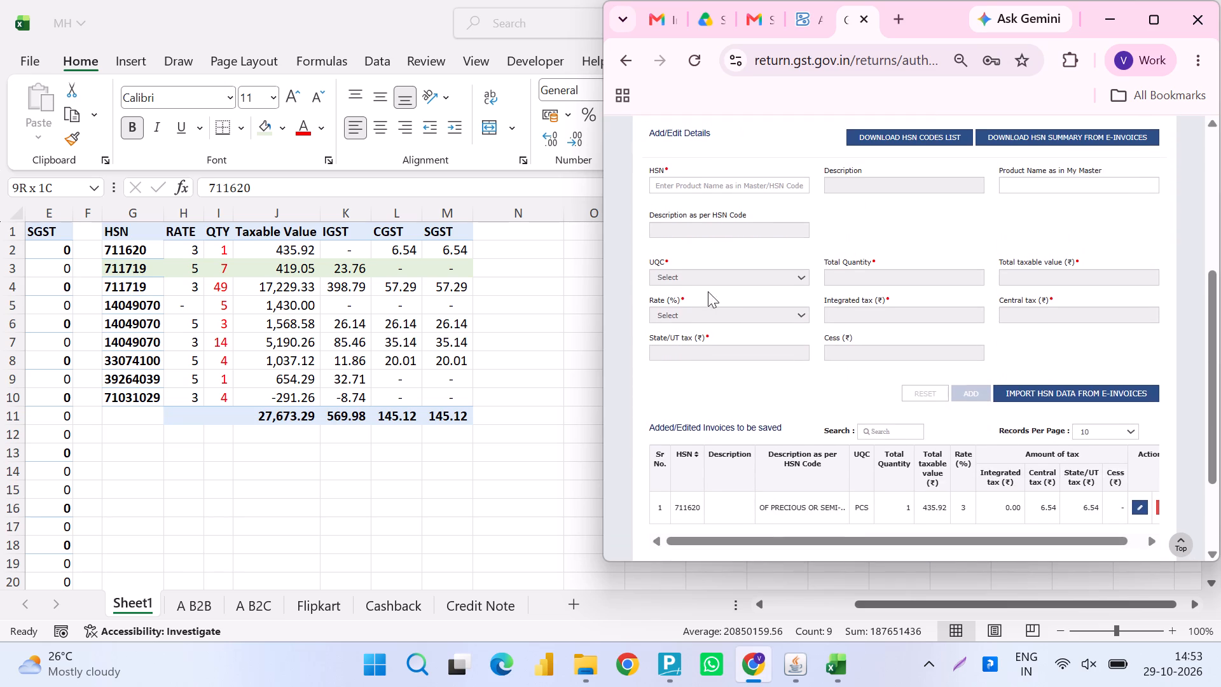
Start a B2C record for HSN 711719 with UQC PCS-PIECES and quantity 7.
click(768, 181)
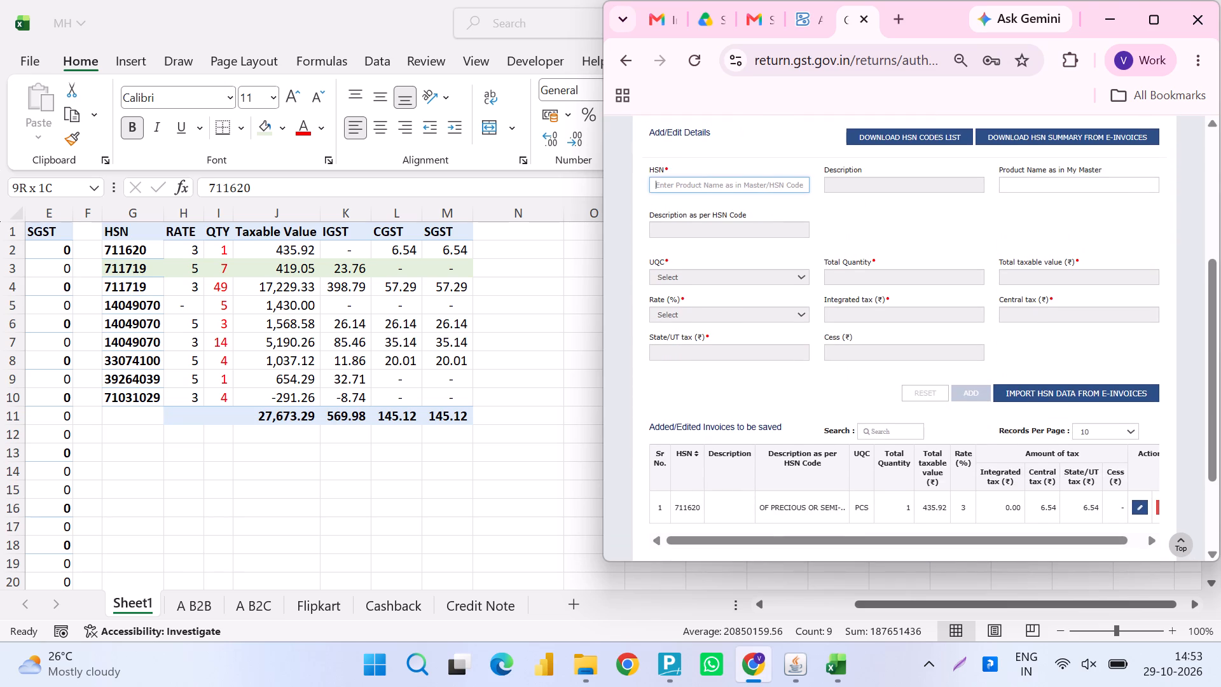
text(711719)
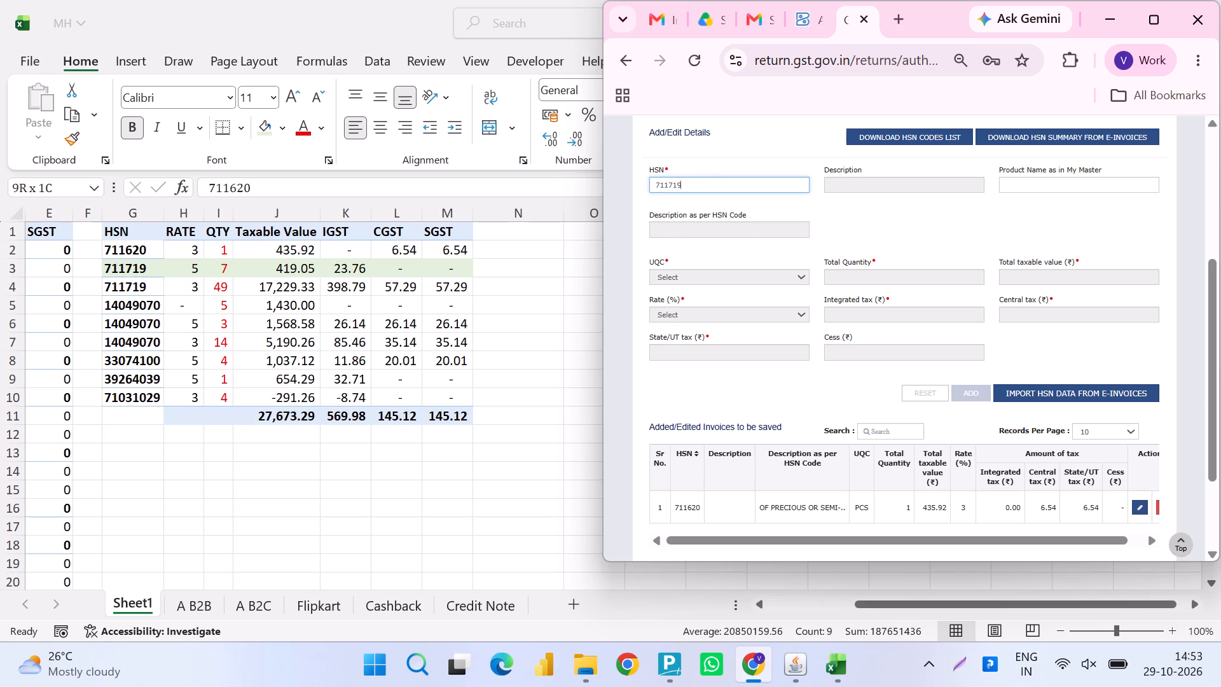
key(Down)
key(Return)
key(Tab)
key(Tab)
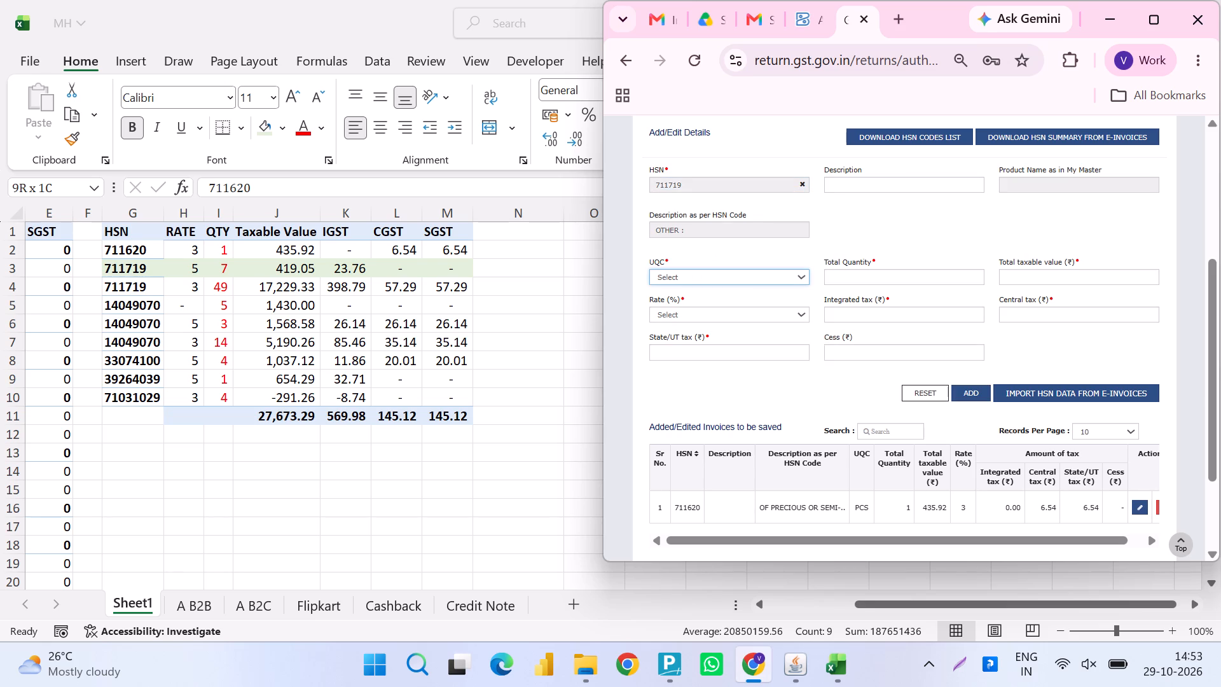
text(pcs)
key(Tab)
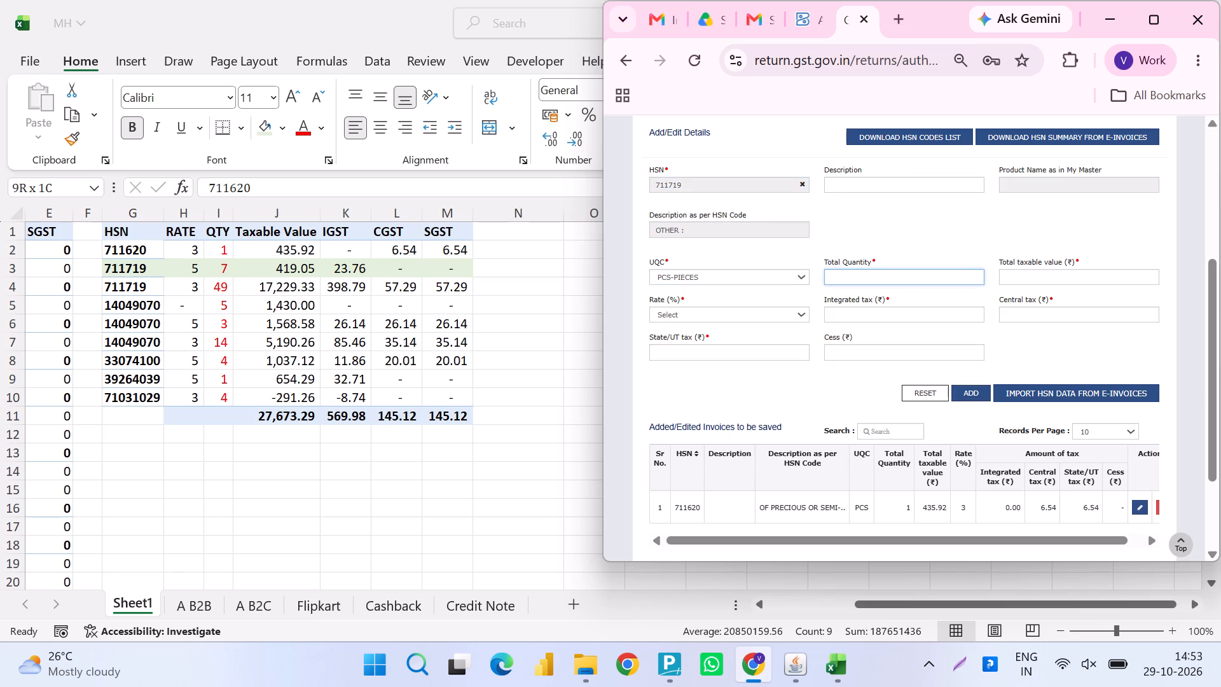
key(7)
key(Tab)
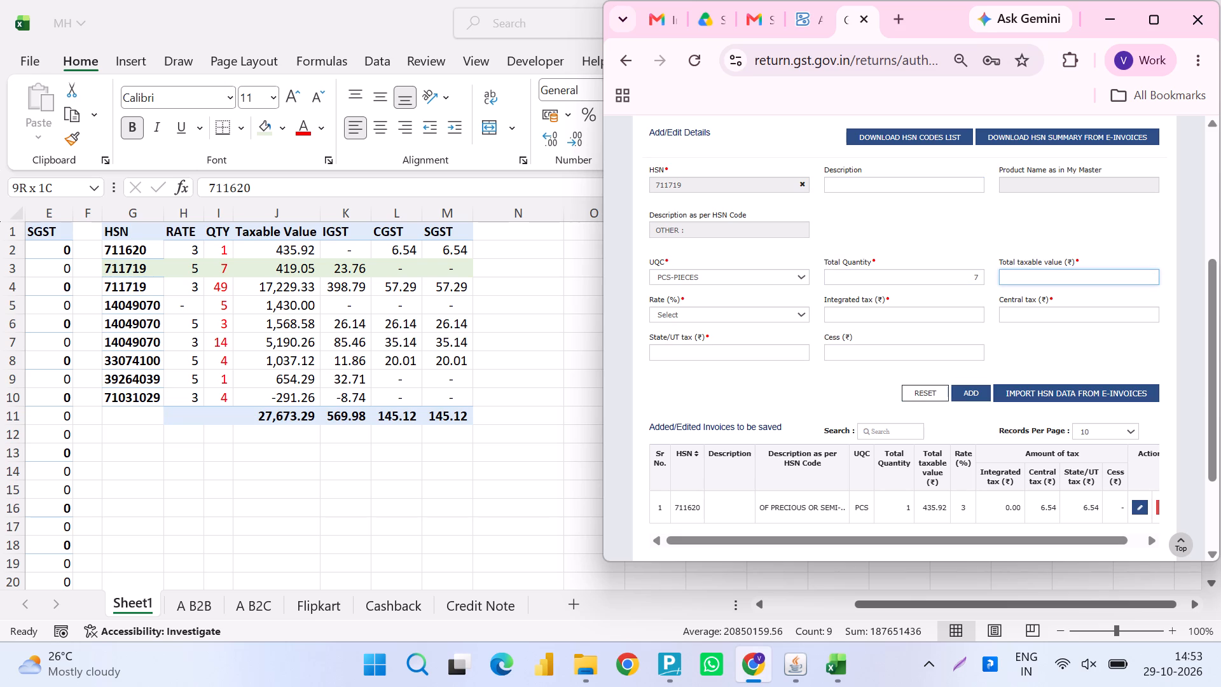
Enter taxable value 419.05, rate 3%, integrated tax 23.76, and 0 for central tax, state tax and cess, and add the record.
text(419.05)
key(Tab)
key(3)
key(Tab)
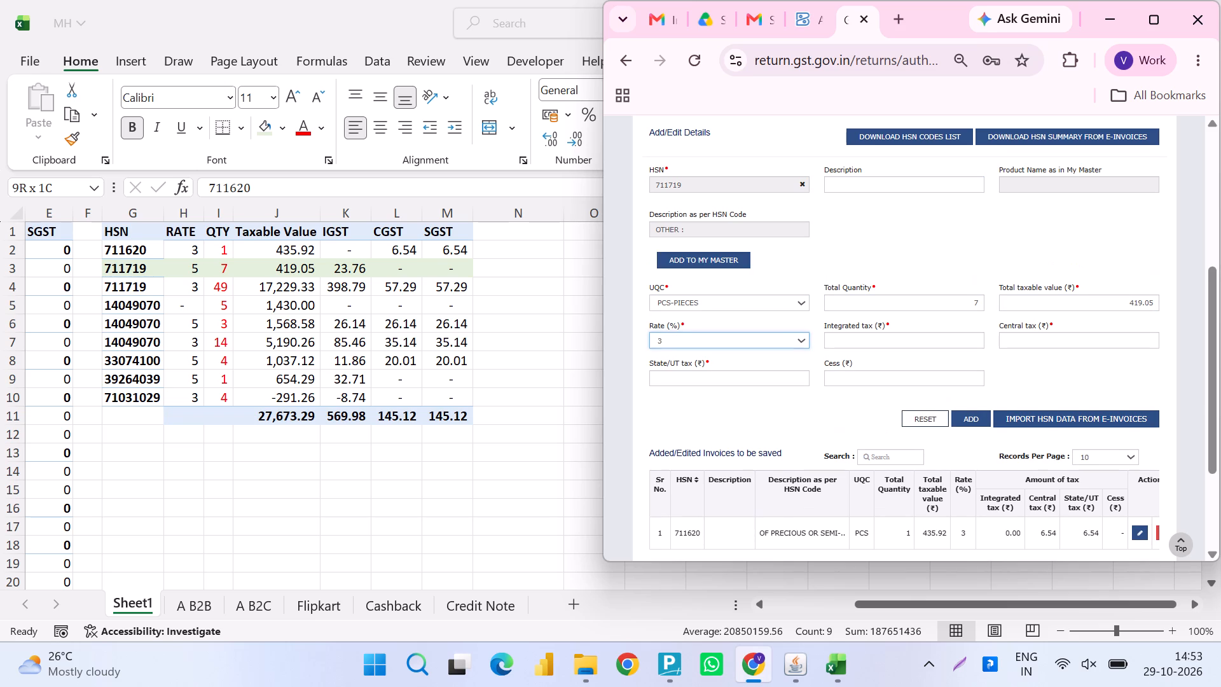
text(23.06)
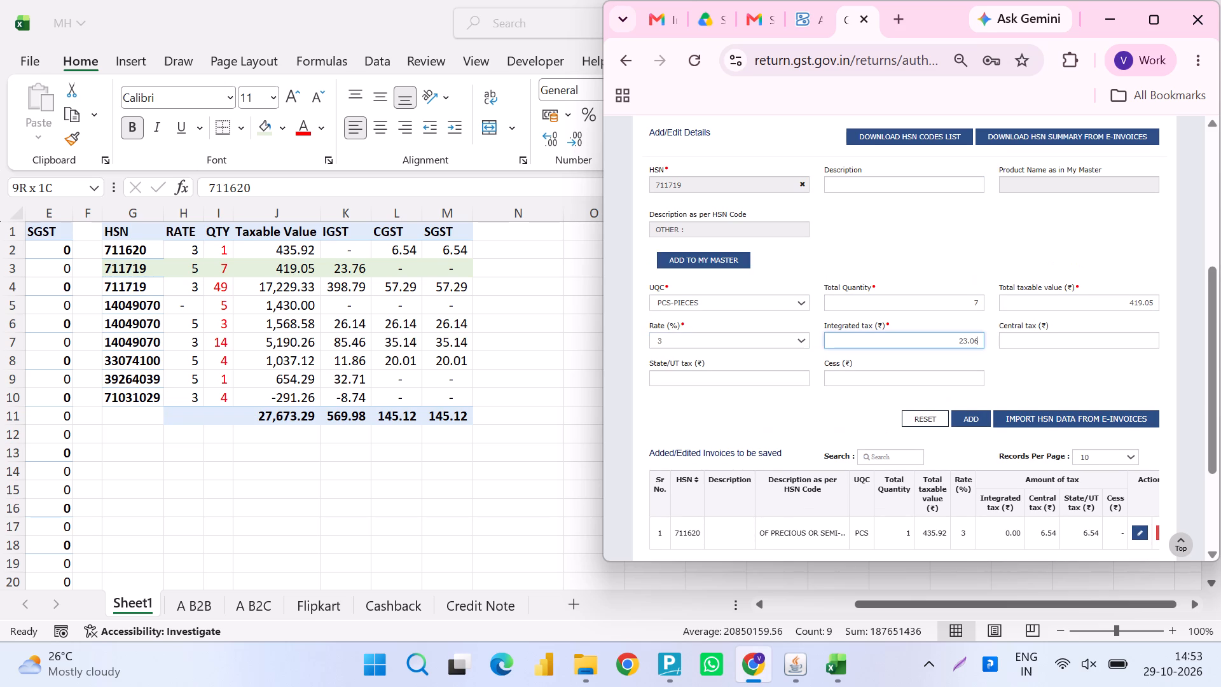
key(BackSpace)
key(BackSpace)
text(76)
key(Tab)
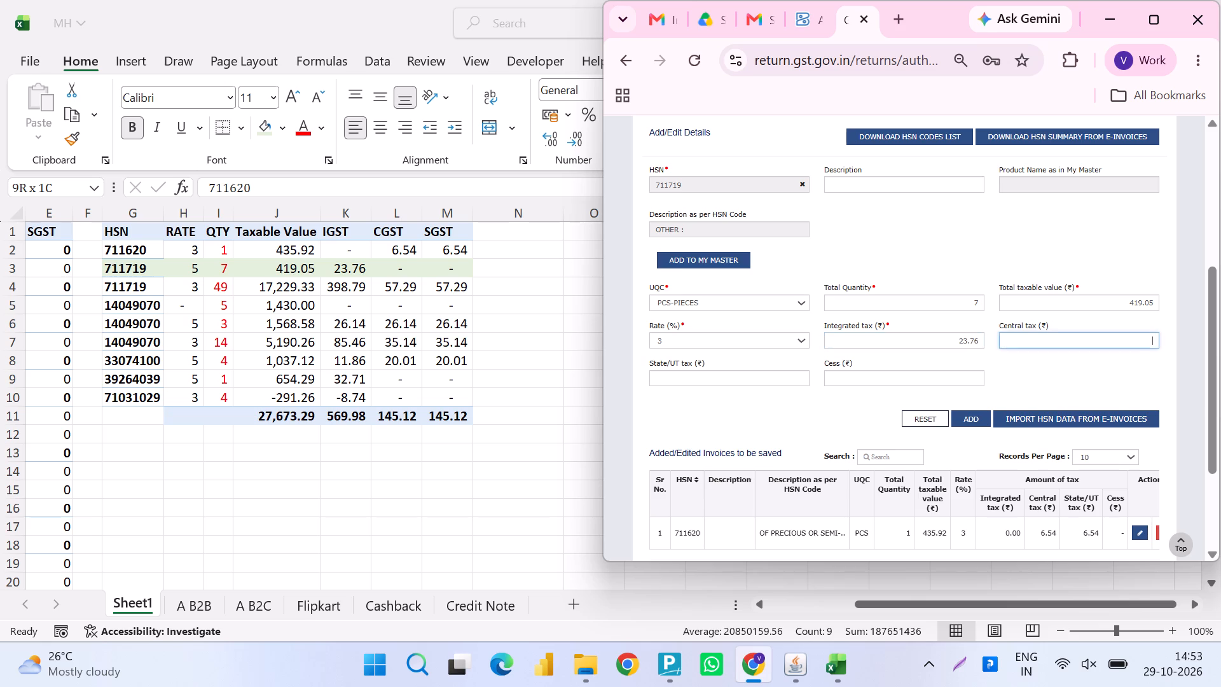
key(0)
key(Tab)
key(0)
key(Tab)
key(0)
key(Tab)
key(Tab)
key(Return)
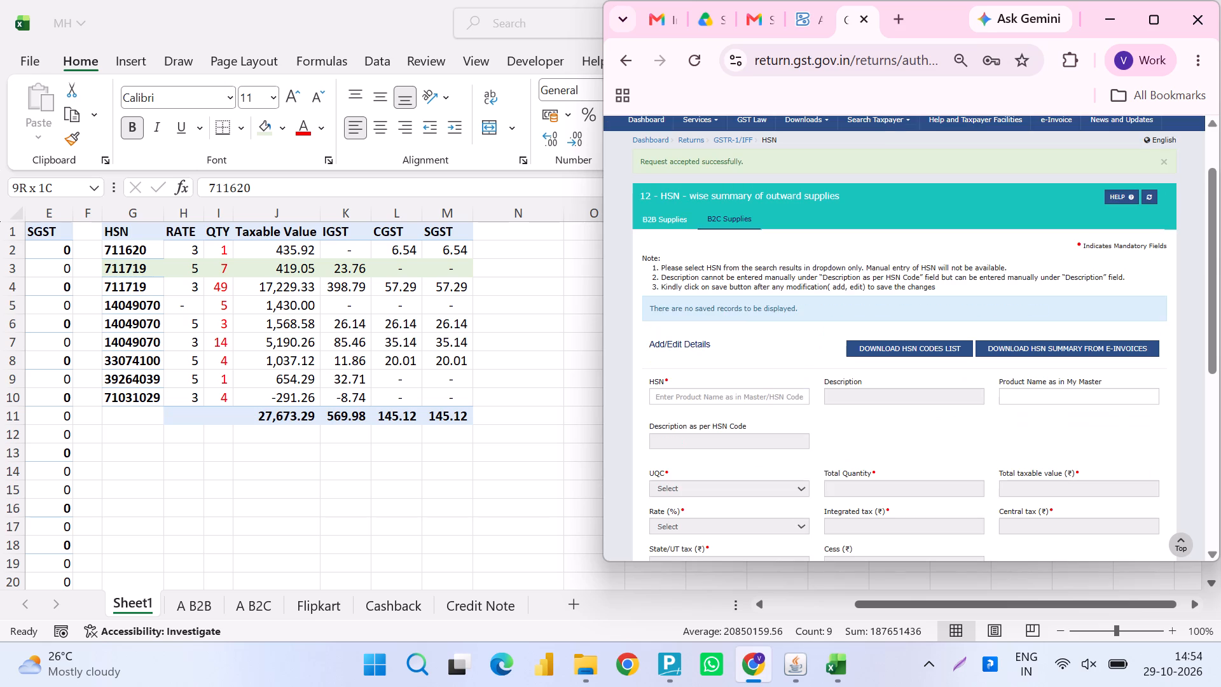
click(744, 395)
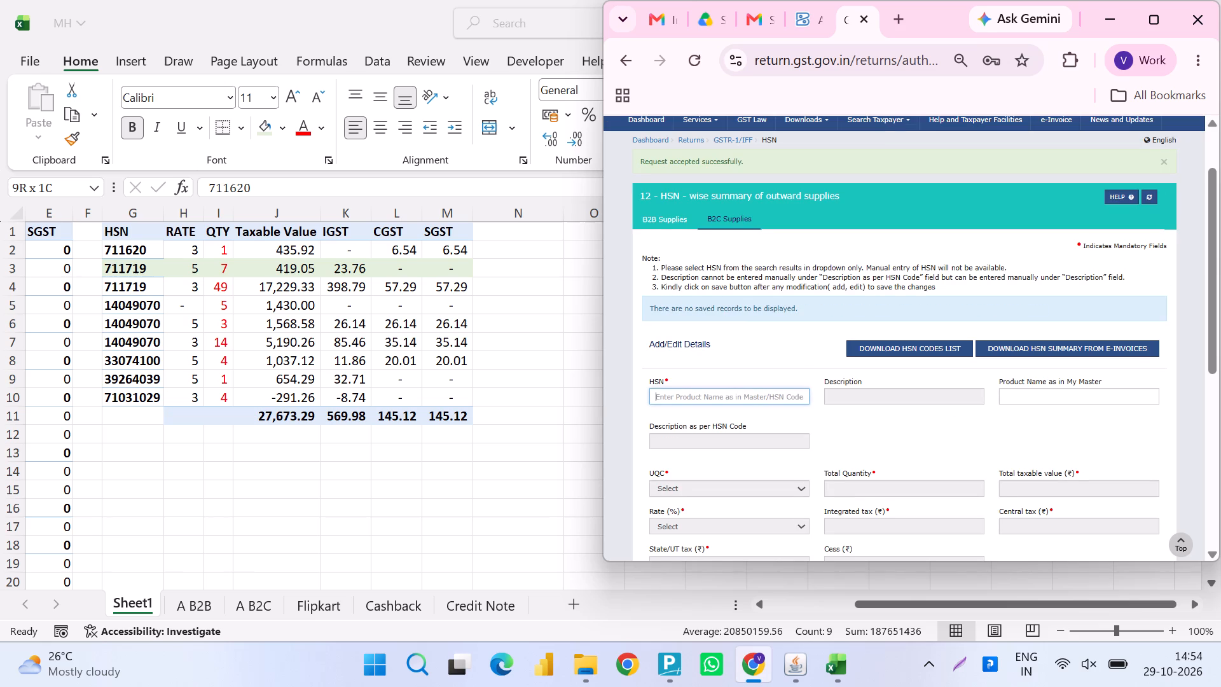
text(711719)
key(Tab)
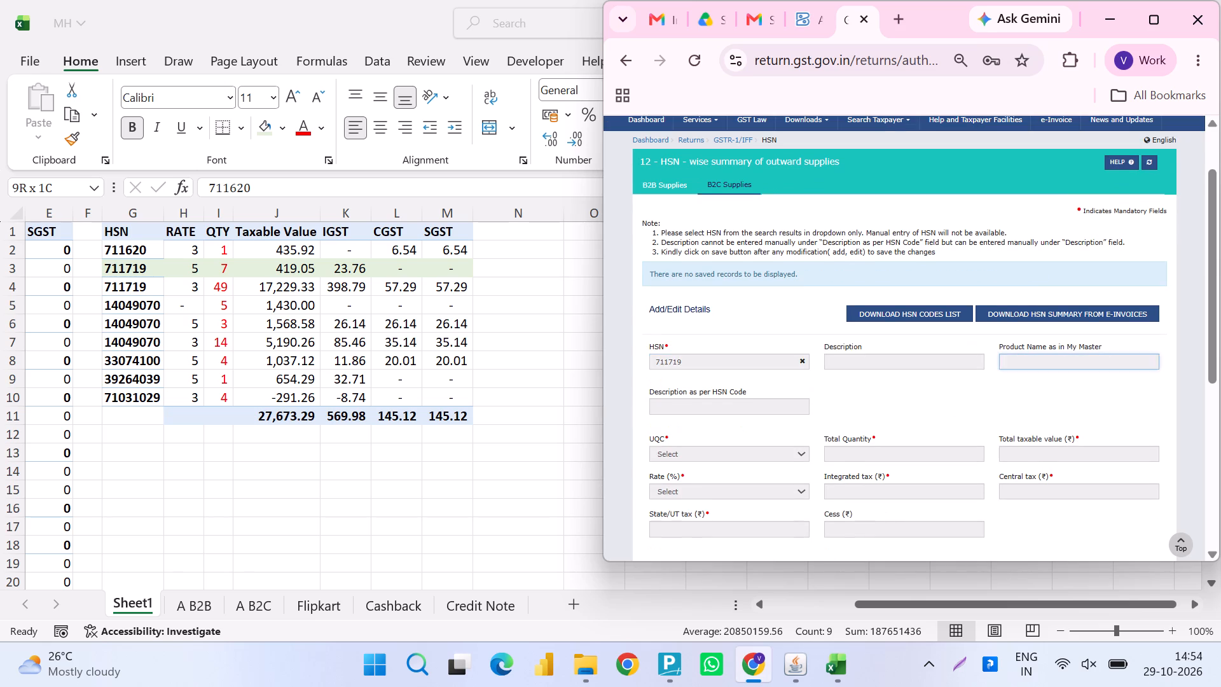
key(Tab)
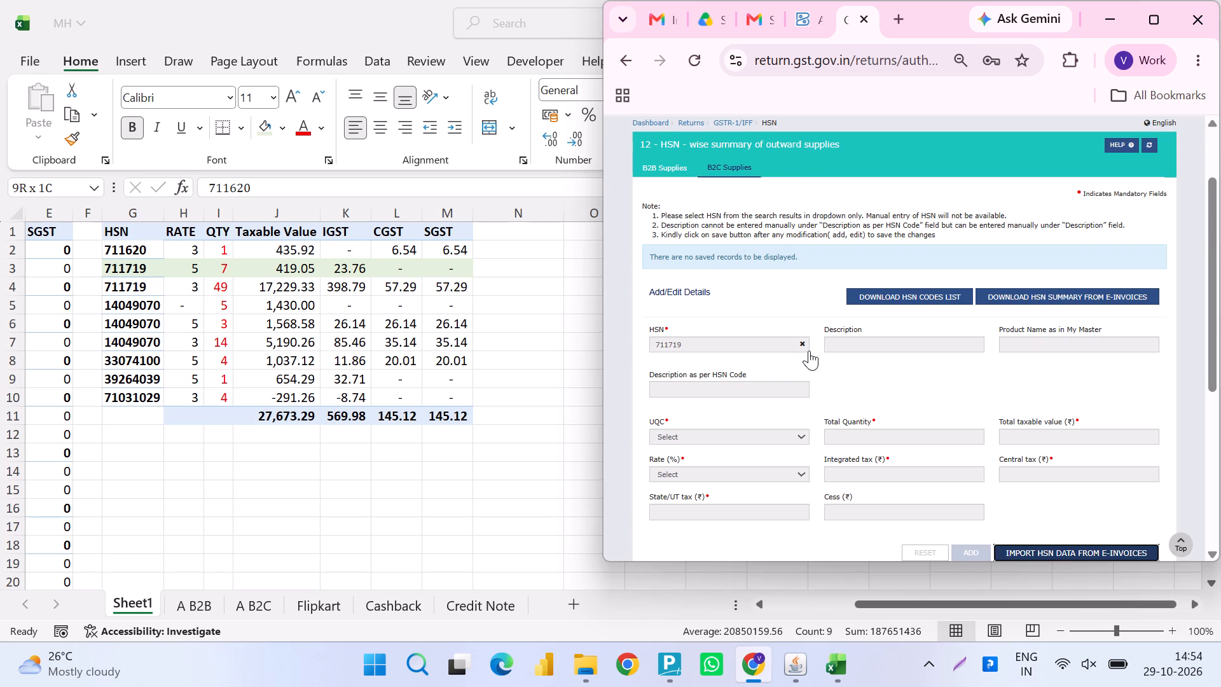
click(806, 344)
Start another B2C record for HSN 711719 with UQC PCS-PIECES and quantity 49.
click(775, 346)
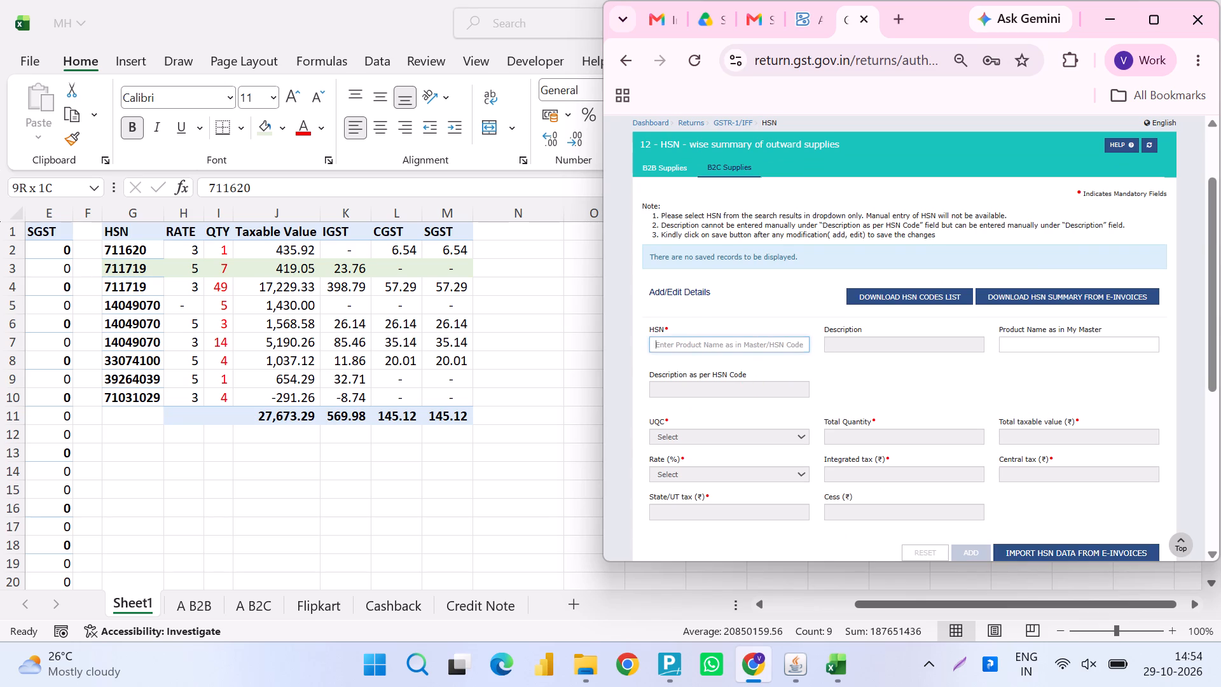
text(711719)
click(726, 361)
key(Tab)
key(Tab)
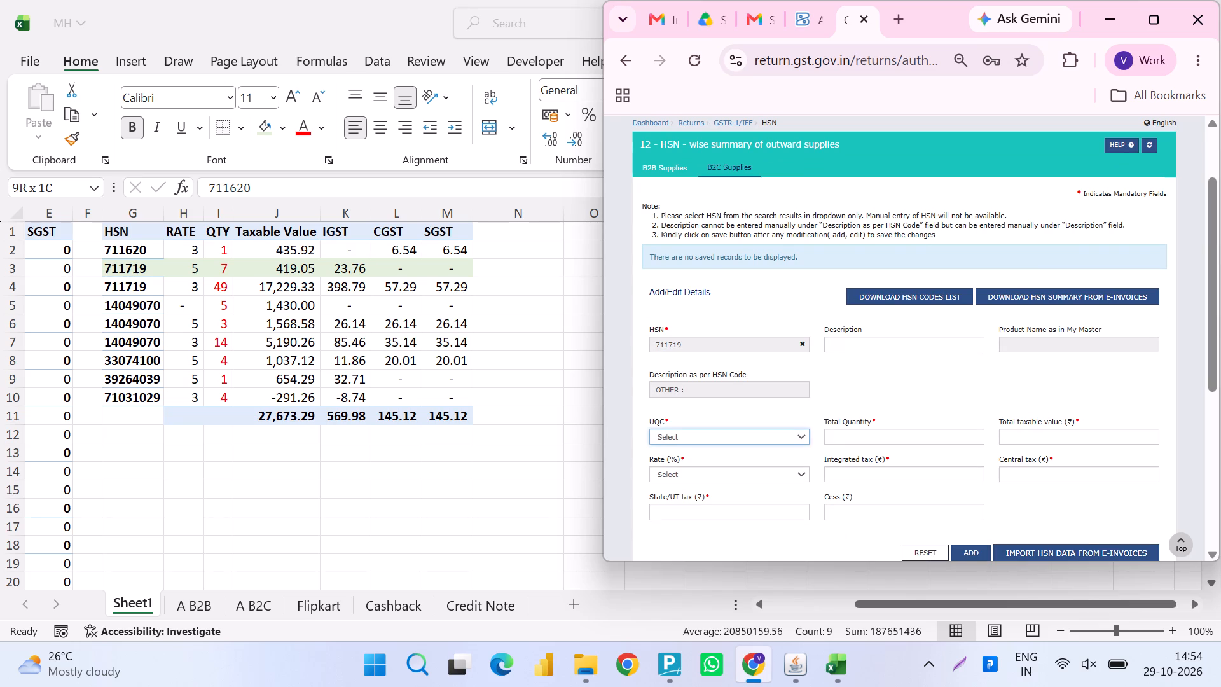
key(Tab)
key(shift+Tab)
text(pcs)
key(Tab)
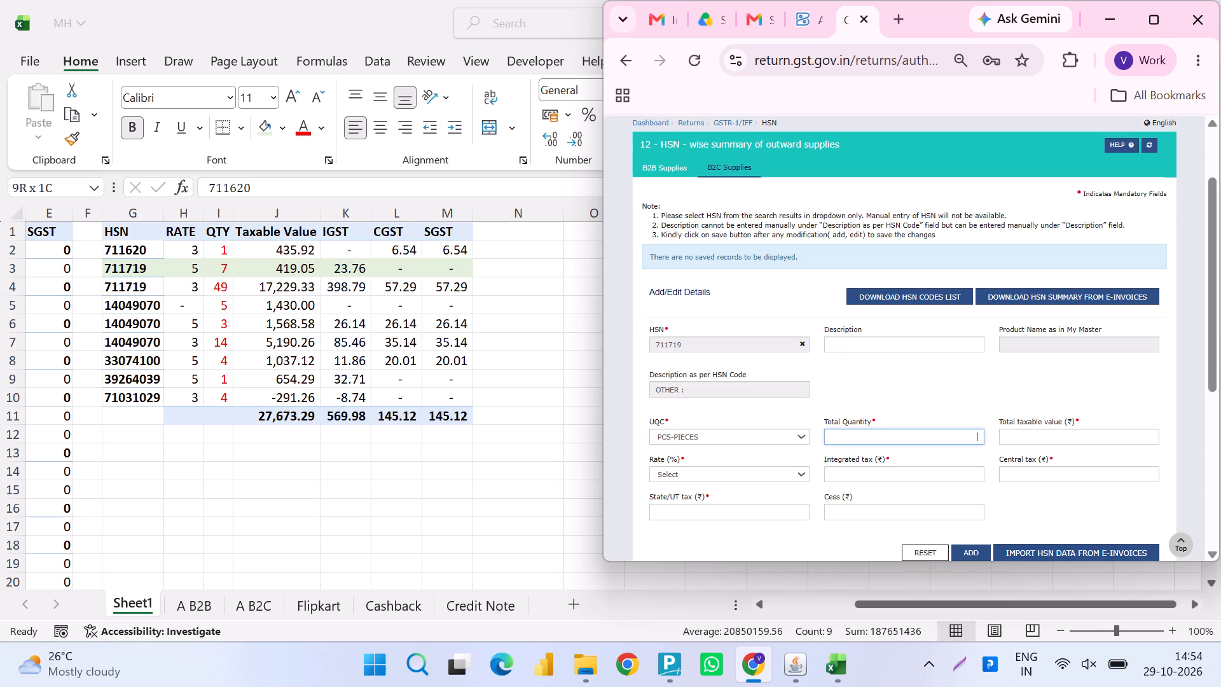
text(49)
key(Tab)
Enter taxable value 17229.33, rate 5%, integrated tax 398.79, central and state tax 57.29 each, and add the record.
text(17229.33)
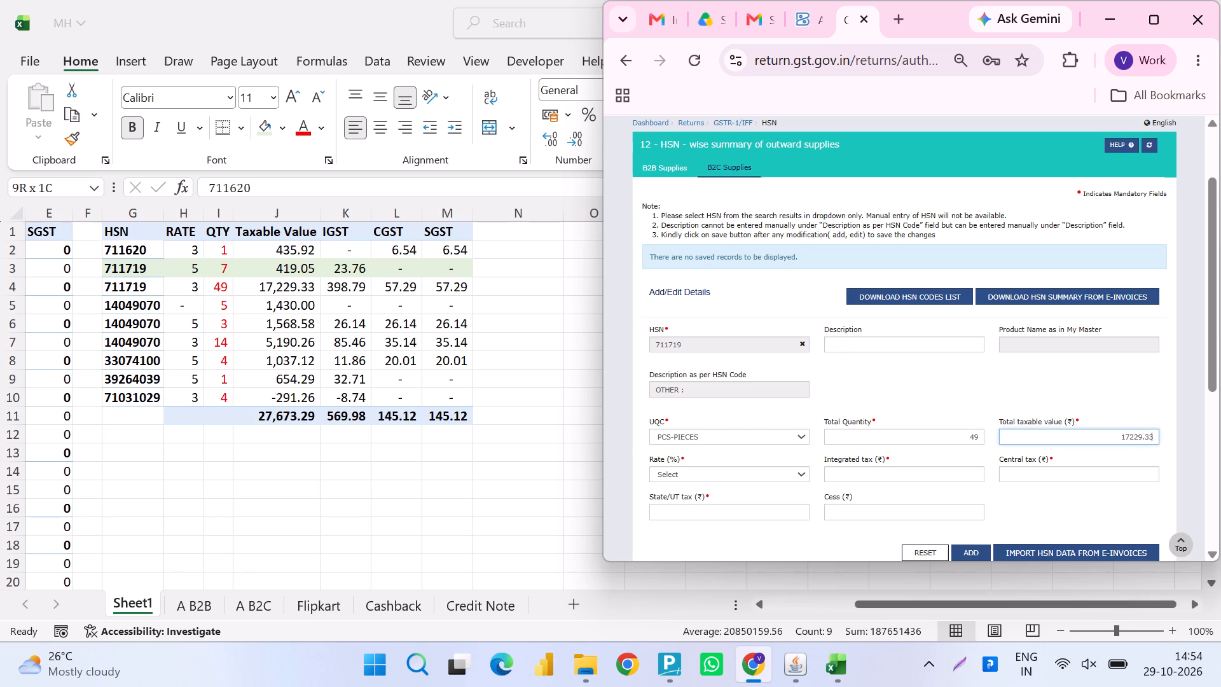
key(Tab)
key(5)
key(Tab)
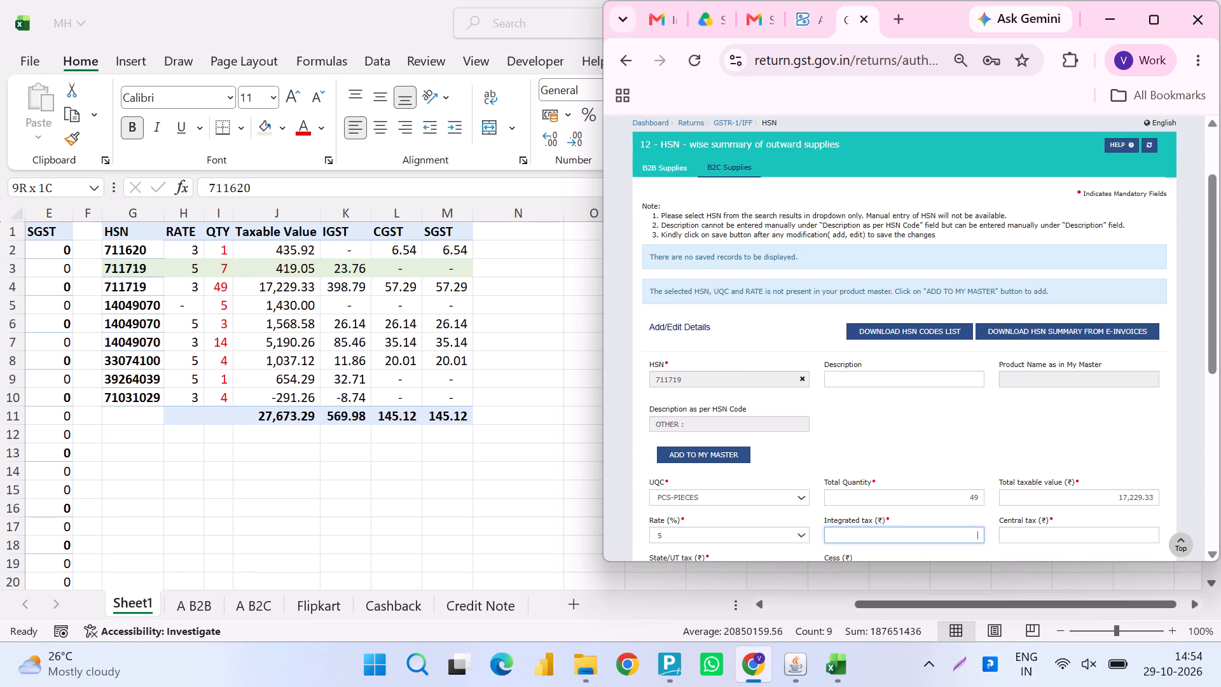
text(398)
text(.79)
key(Tab)
text(57)
text(.29)
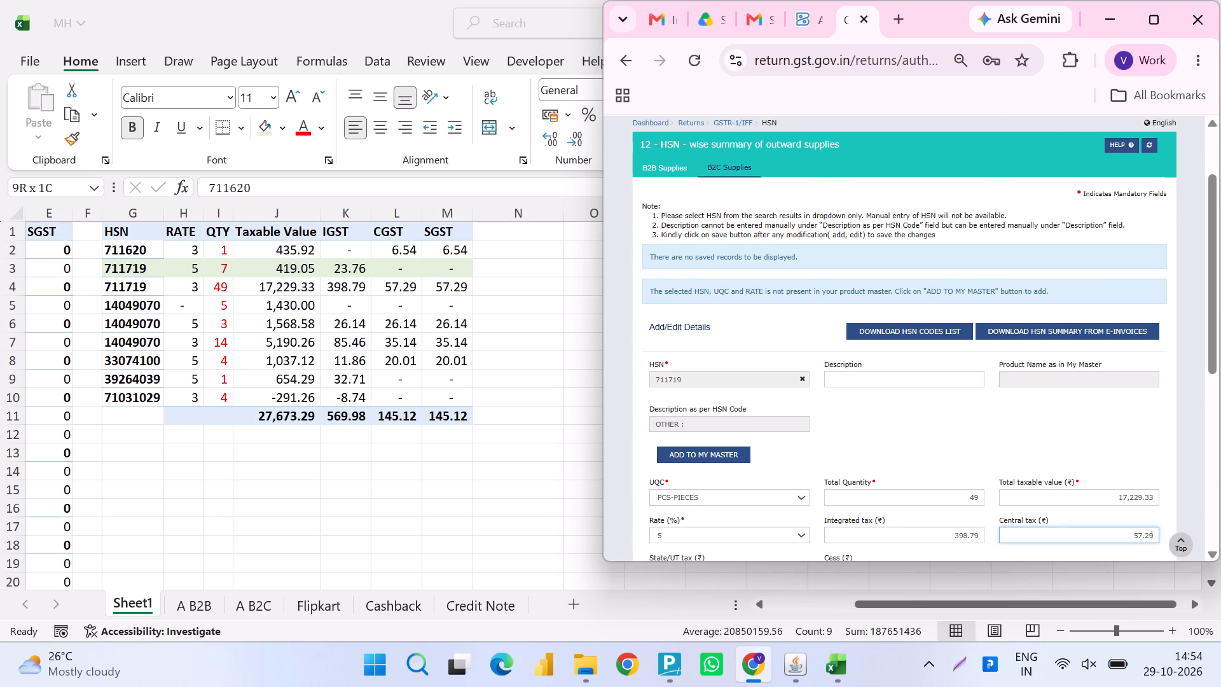
key(Tab)
text(57.29)
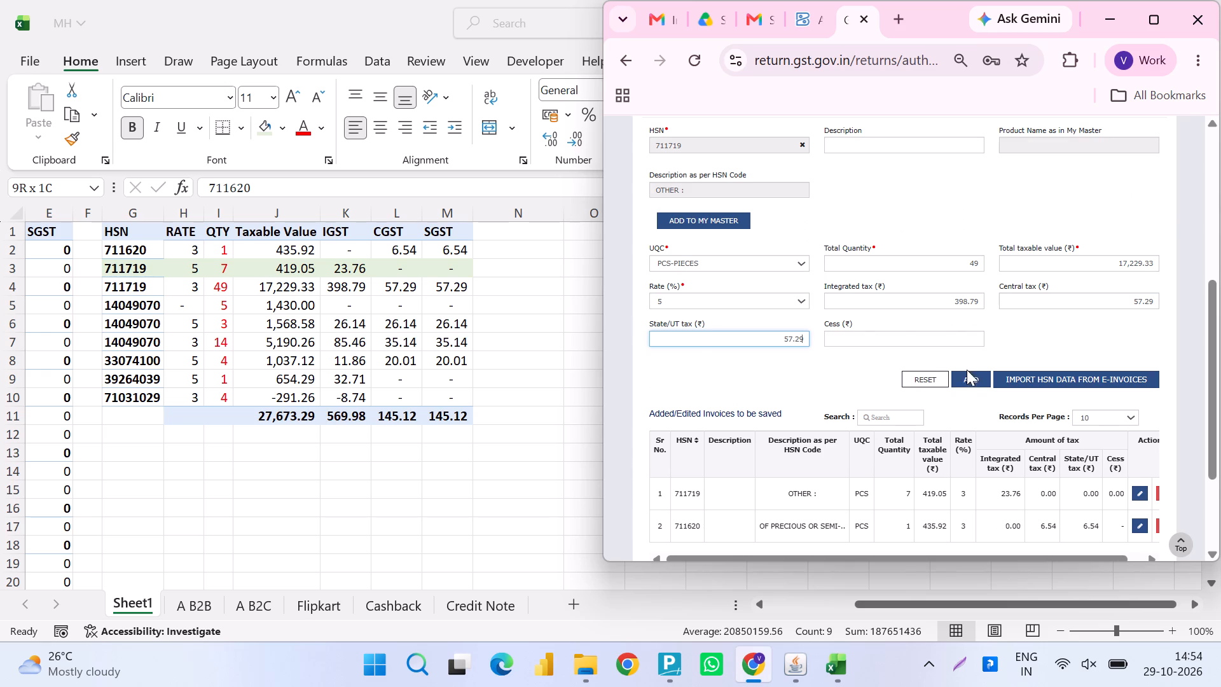
click(969, 374)
Save the added HSN records in the B2C supplies table.
scroll(969, 374, down, 1)
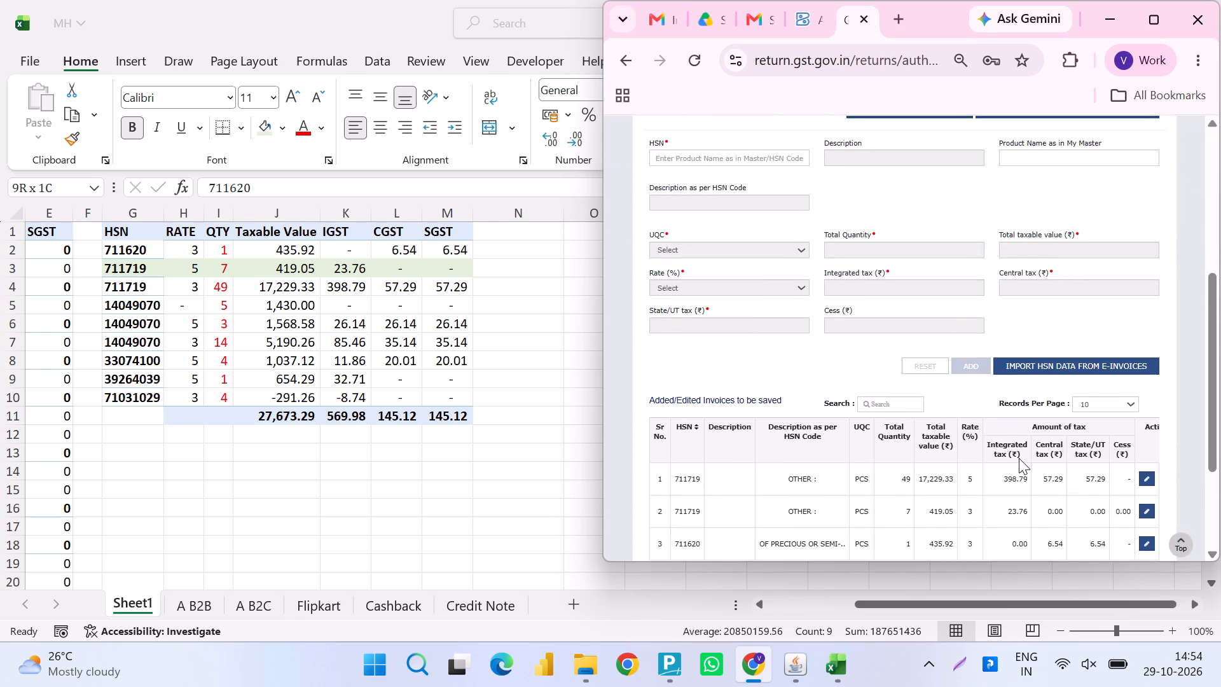
scroll(1019, 458, down, 3)
click(1089, 448)
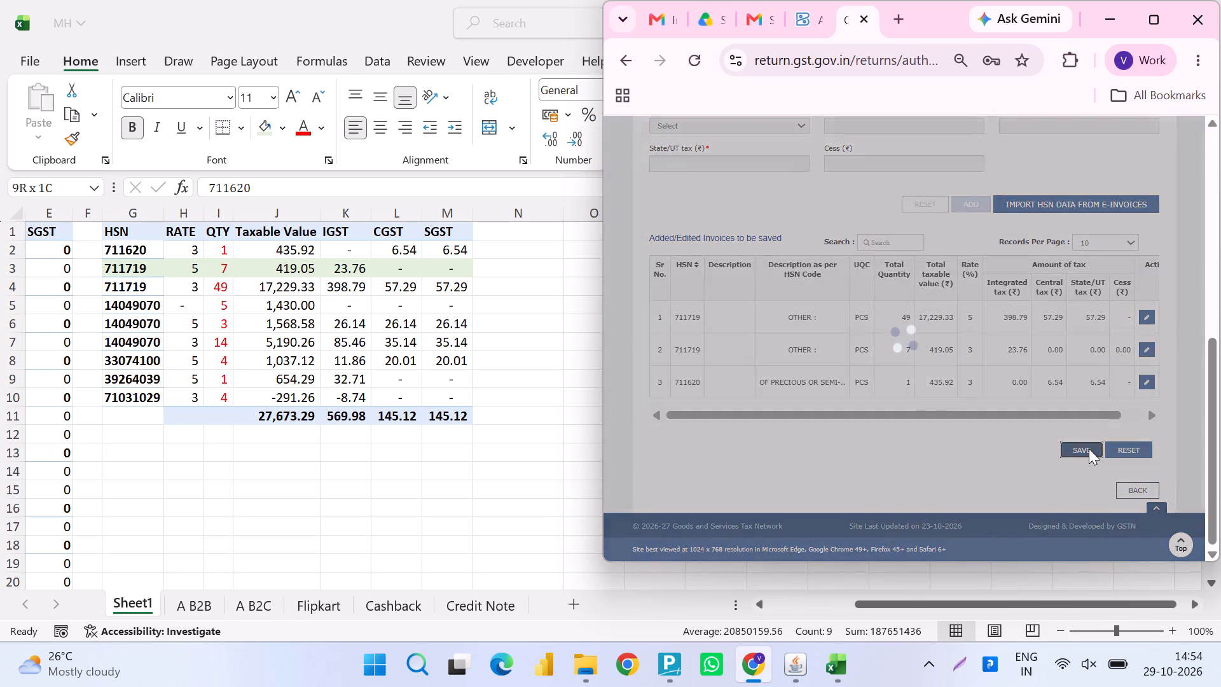
Switch to the MH workbook in Excel and shade the three entered HSN rows, G2:M4, with the light green fill.
key(alt+Tab)
key(Up)
key(Down)
key(shift+Down)
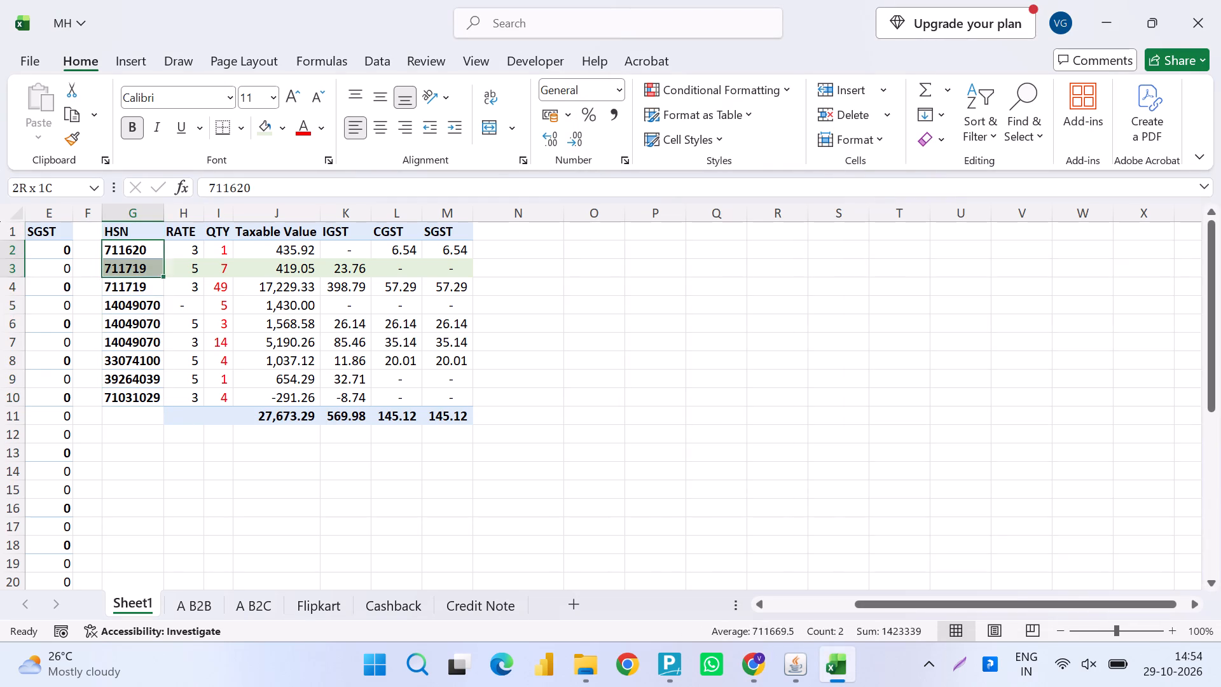
key(shift+Right)
key(shift+Down)
key(shift+Right)
key(shift+Right)
key(shift+Right)
key(shift+Right)
key(shift+Right)
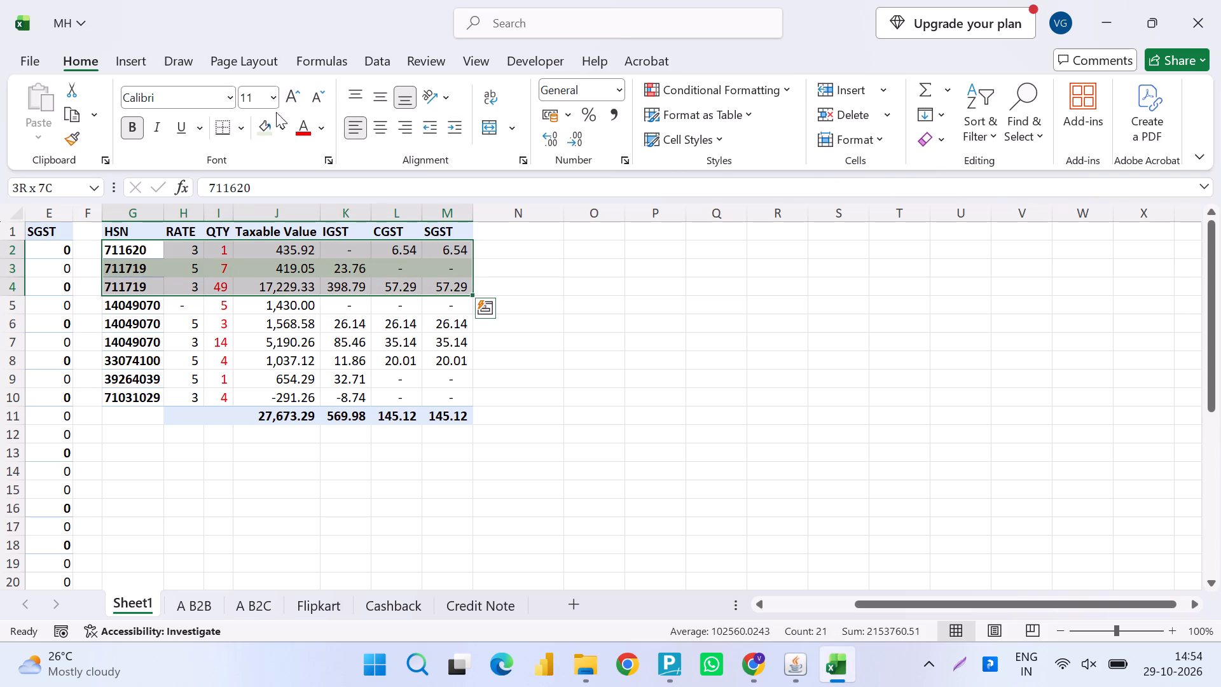
click(258, 121)
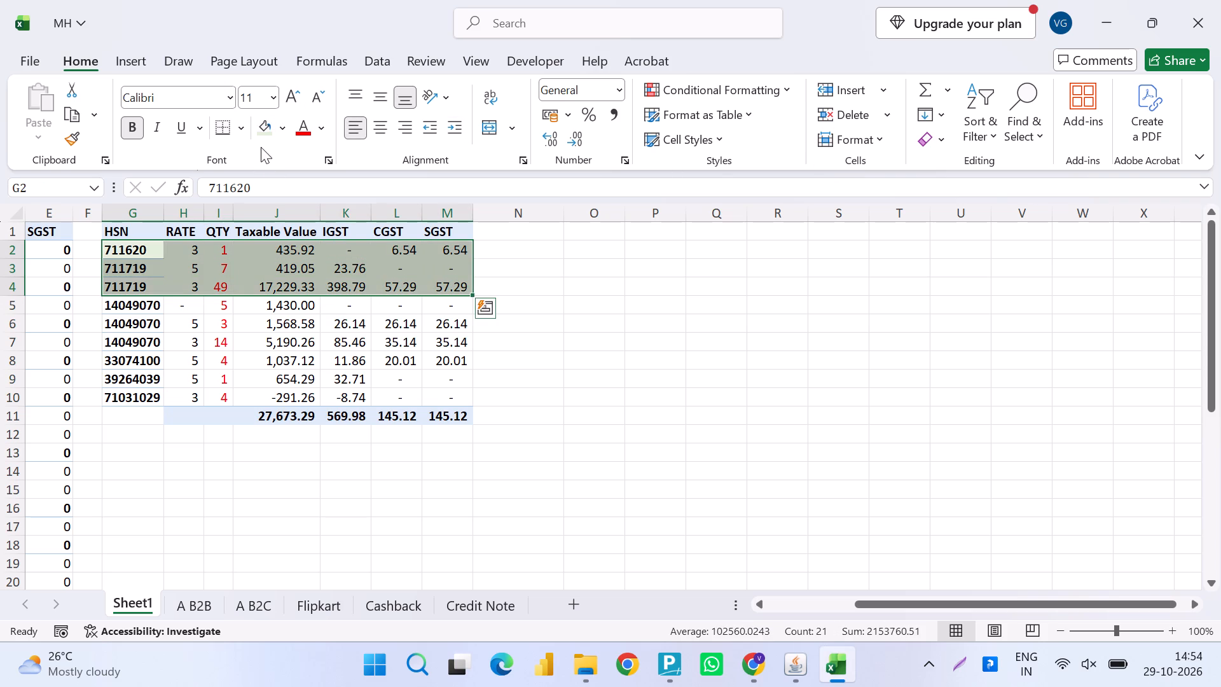
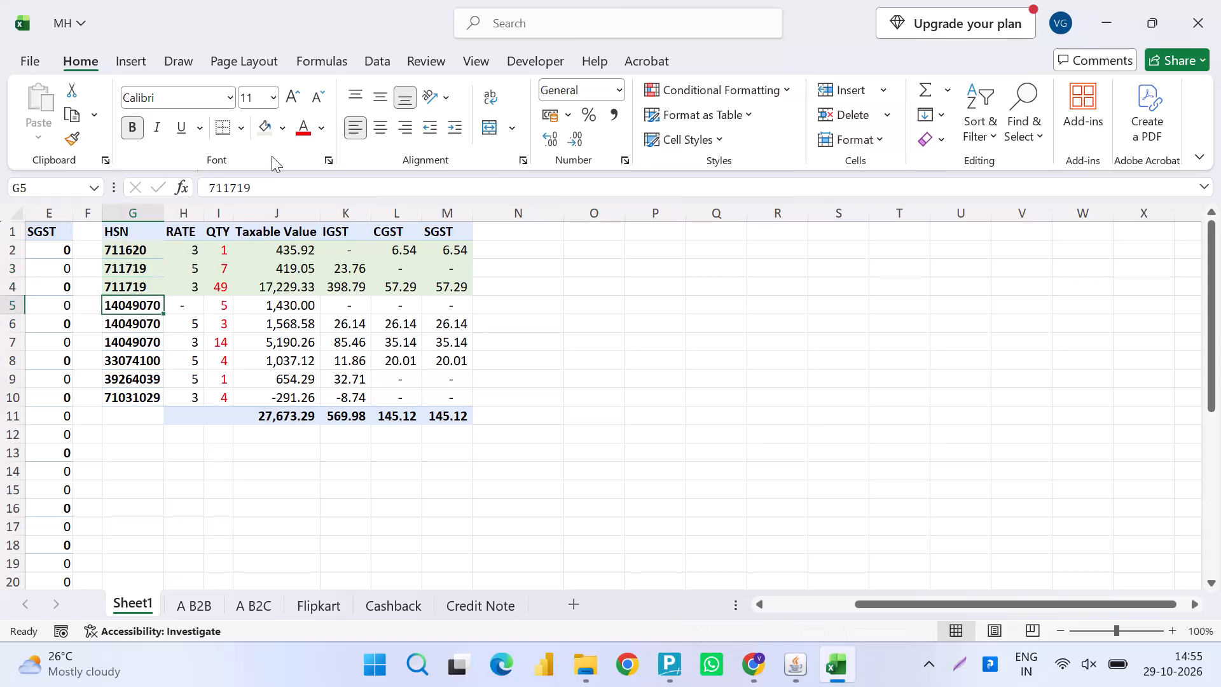
Copy HSN 14049070 from G5 and start a B2C record for it in the GST portal with UQC PCS-PIECES and quantity 5.
key(ctrl+c)
key(alt+Tab)
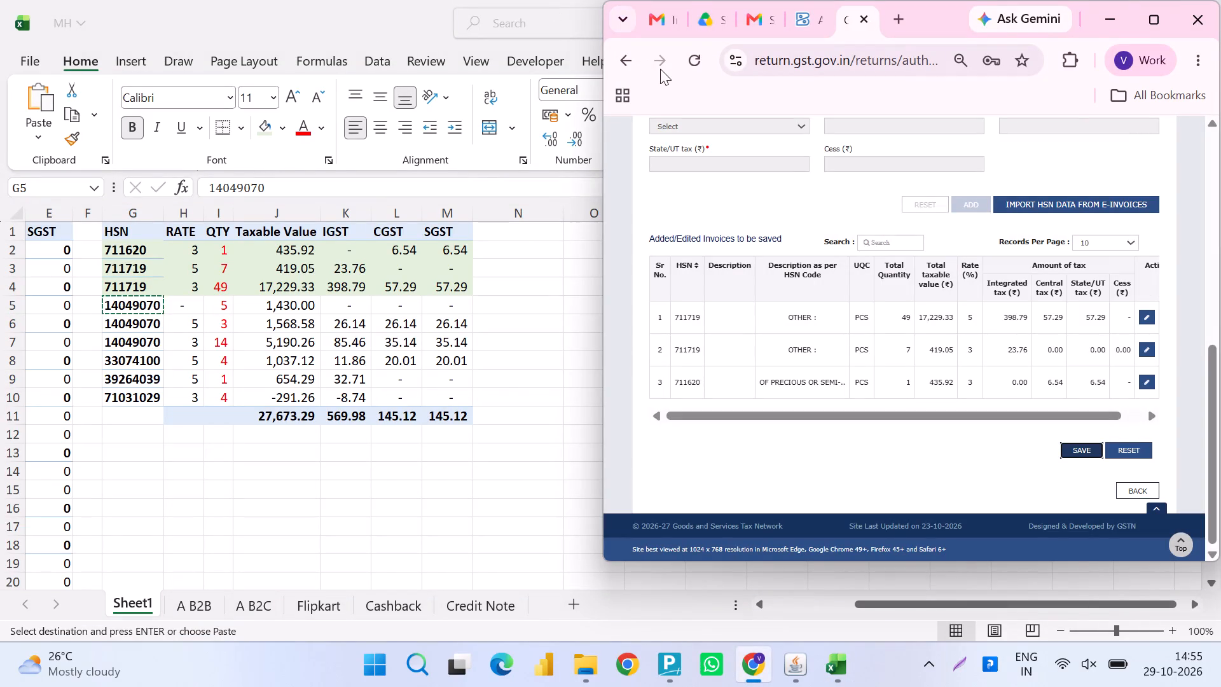
scroll(756, 221, up, 2)
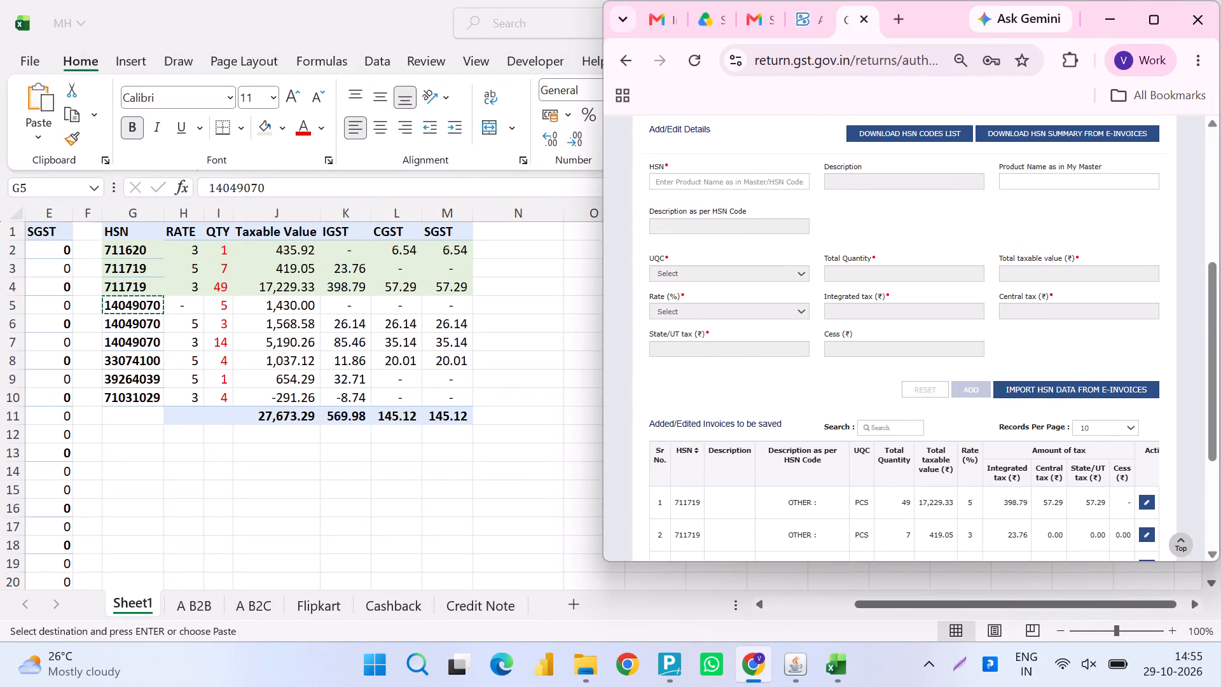
click(752, 184)
key(ctrl+v)
scroll(752, 184, up, 1)
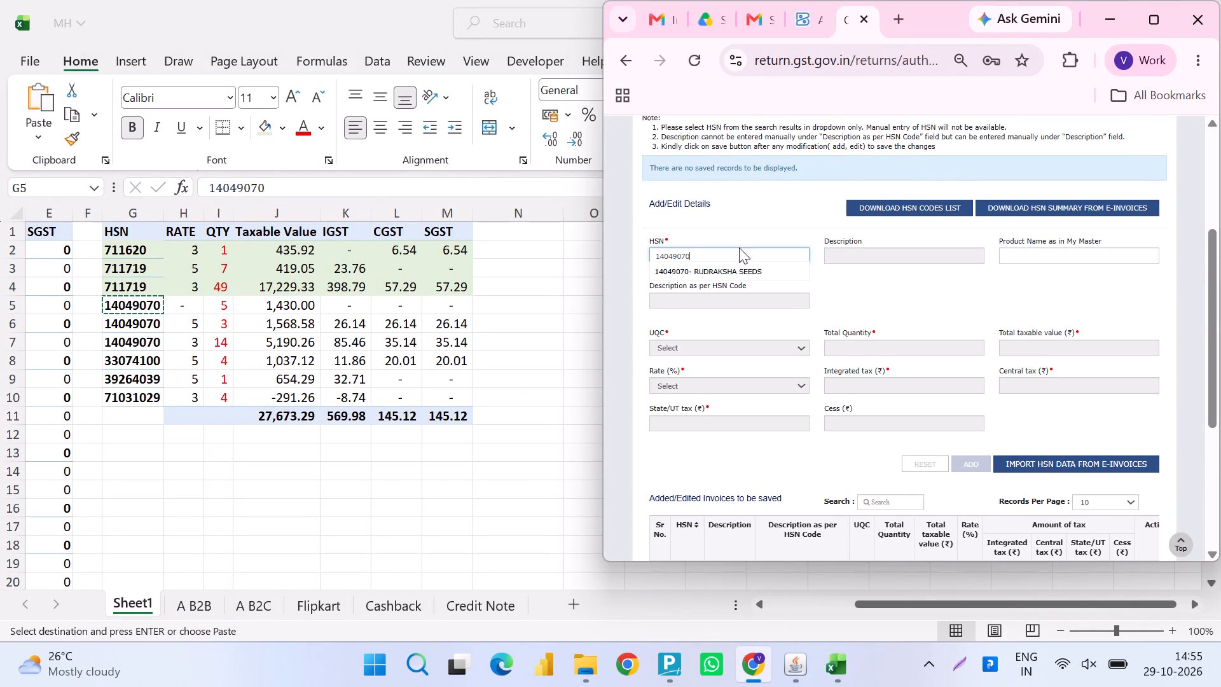
click(736, 270)
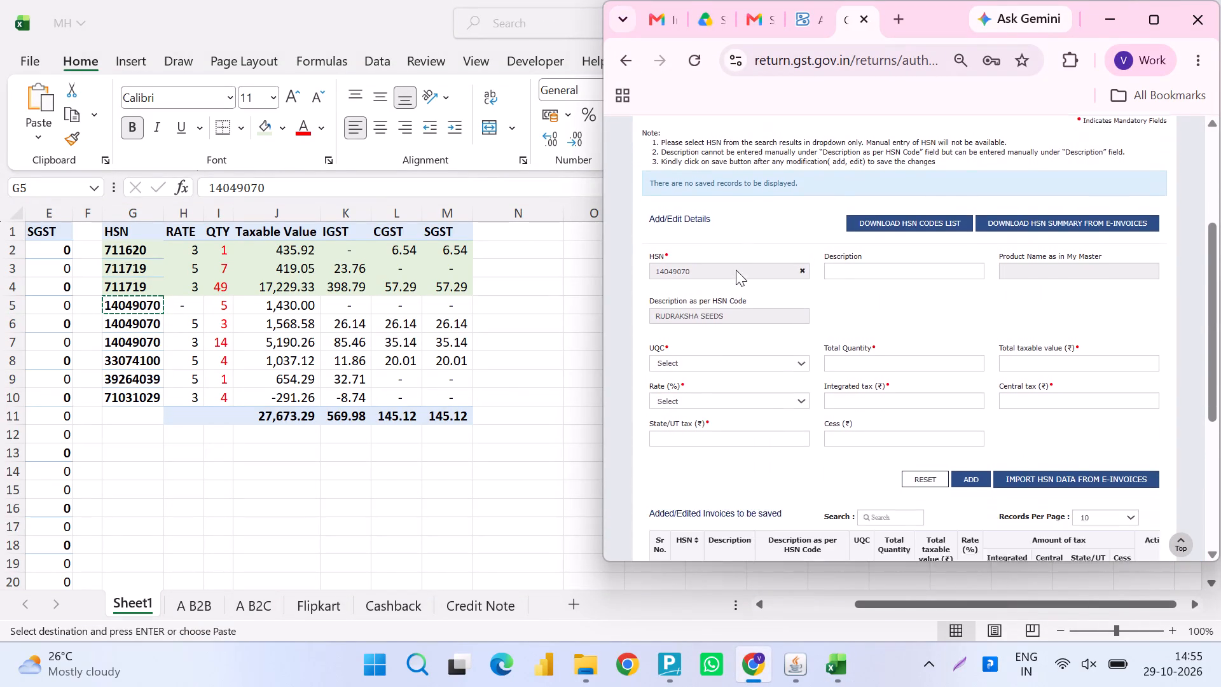
click(762, 316)
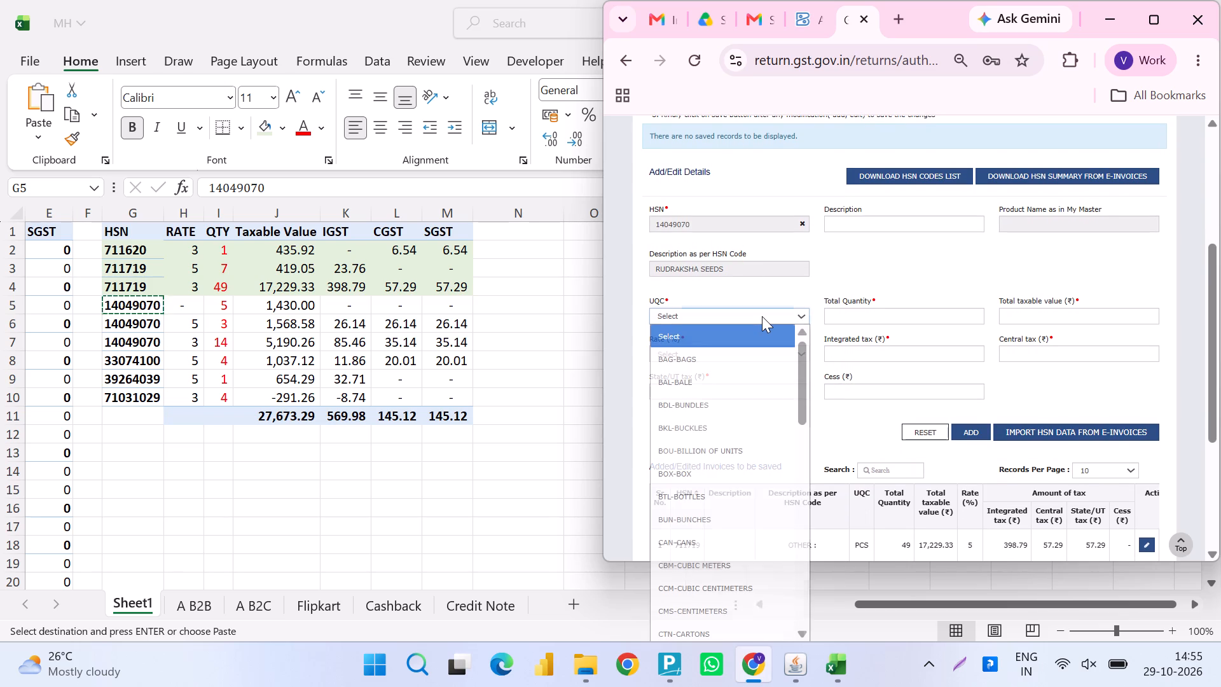
key(5)
text(pcs)
text(pcs)
key(Return)
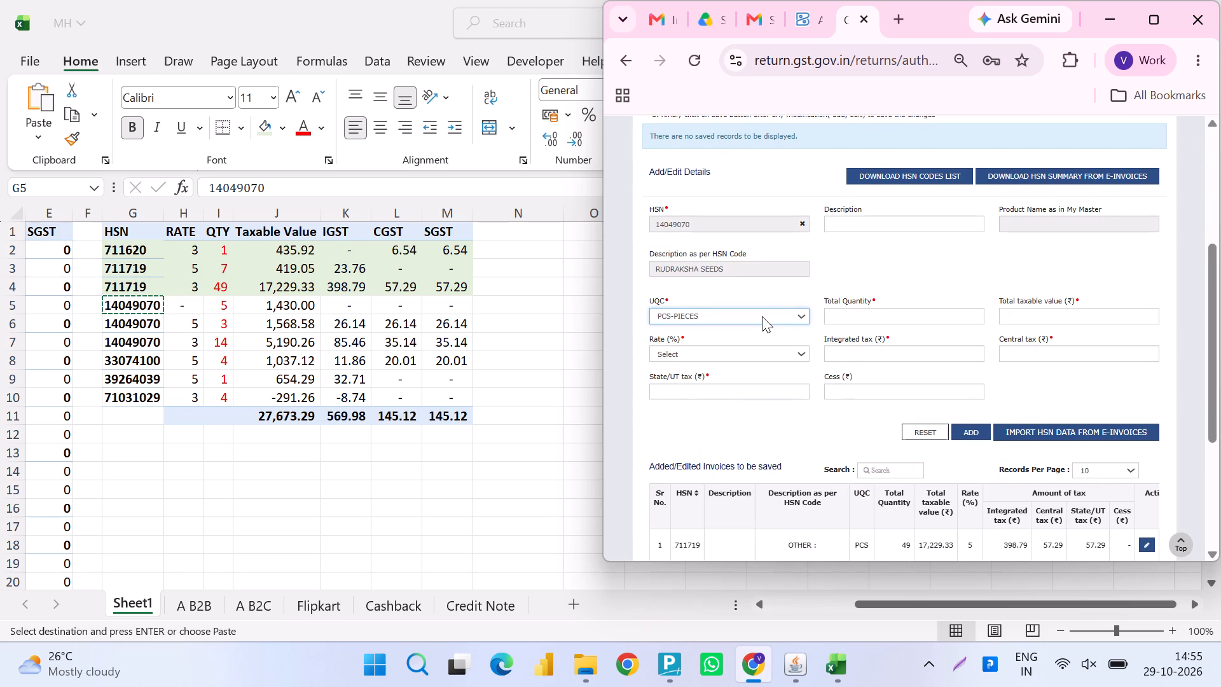
key(Tab)
key(5)
key(Tab)
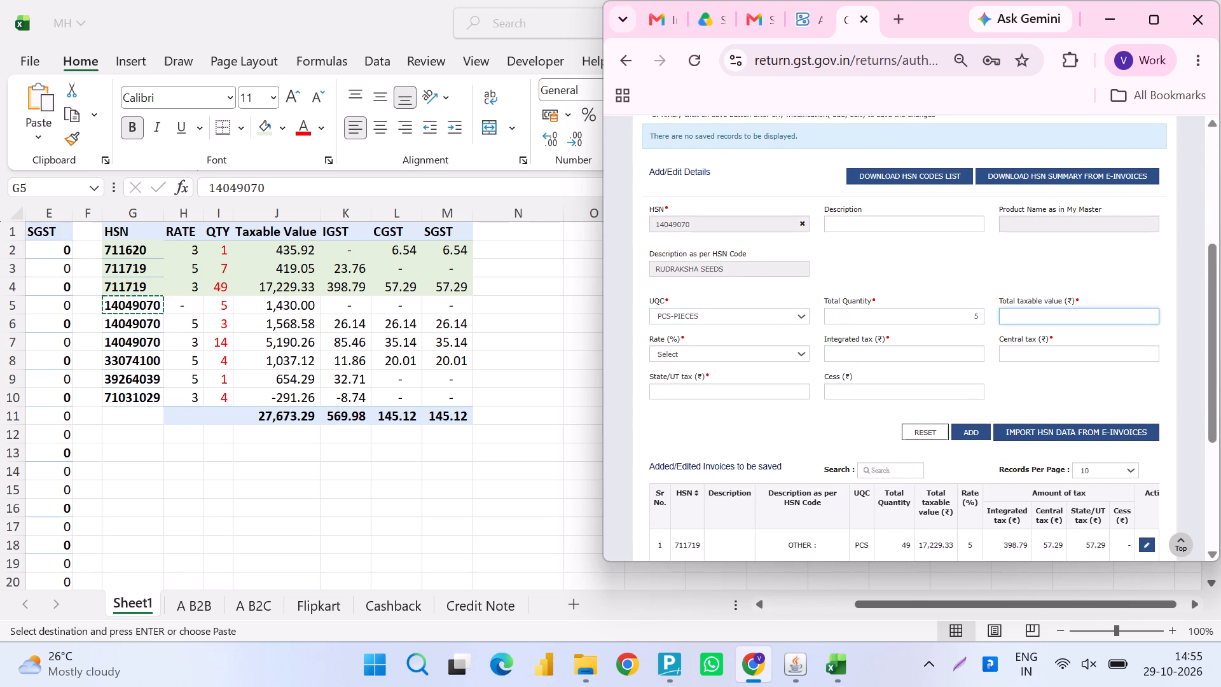
Enter taxable value 1430, rate 0%, and 0 for integrated, central, state tax and cess, and add the record.
text(1430)
key(Tab)
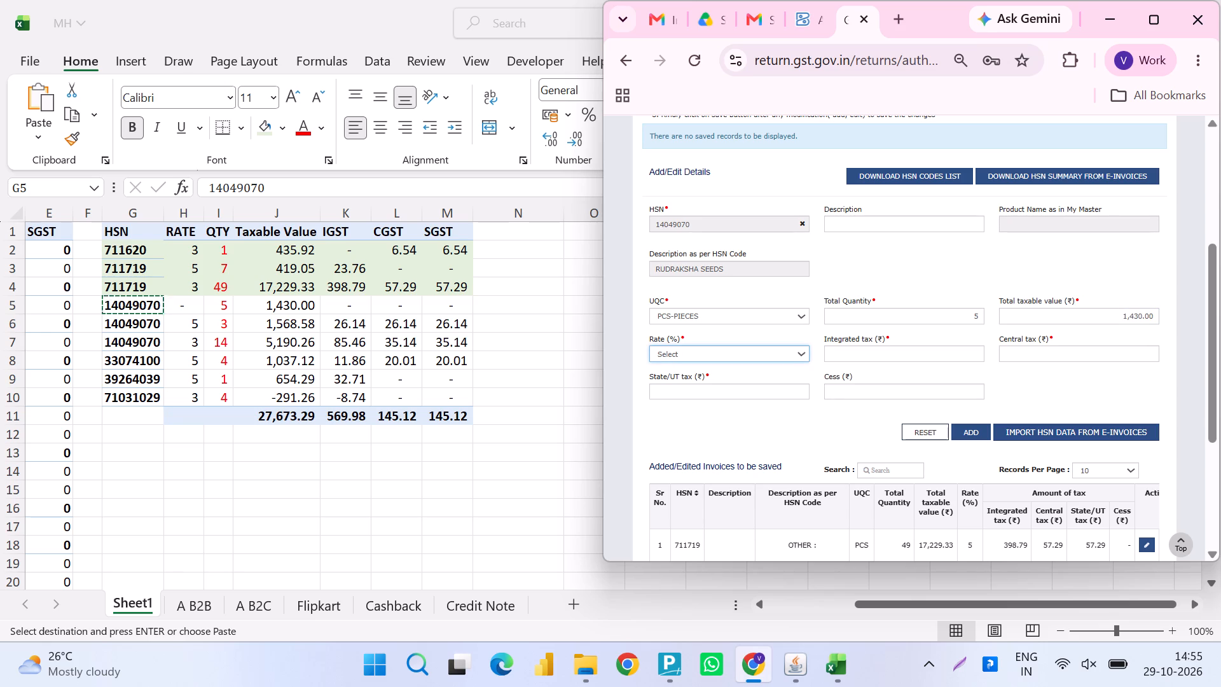
key(0)
key(Tab)
key(0)
key(Tab)
key(0)
key(Tab)
key(0)
key(Tab)
key(0)
key(Tab)
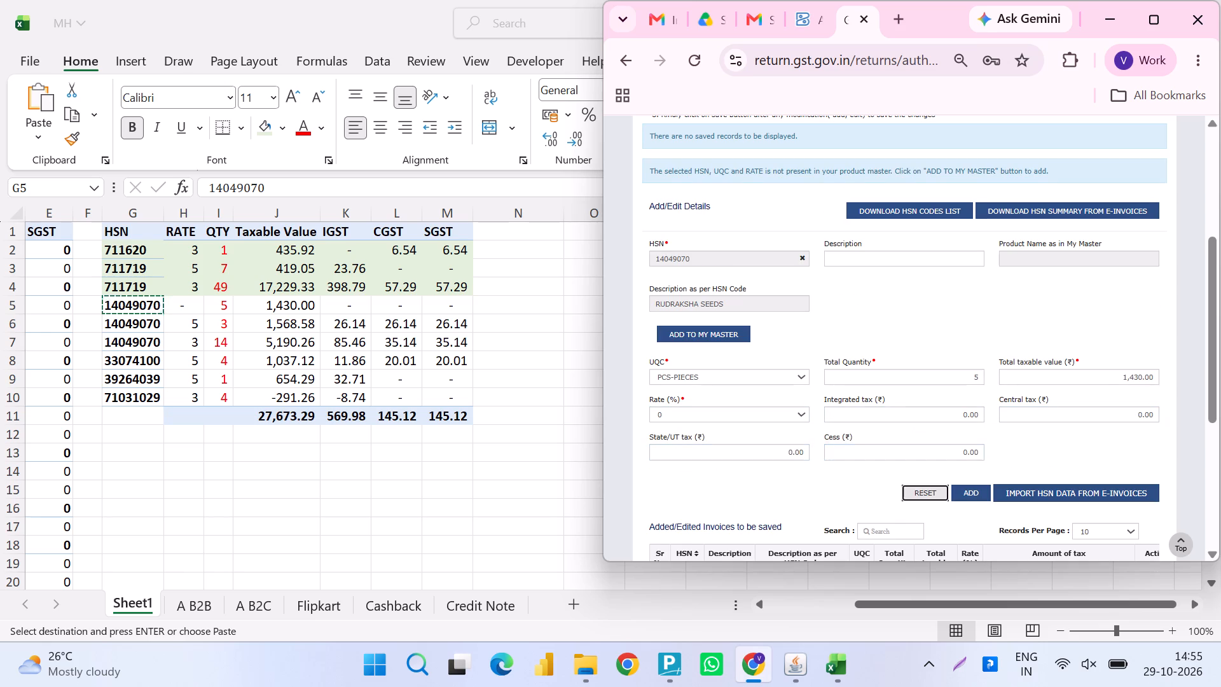
key(Tab)
key(Return)
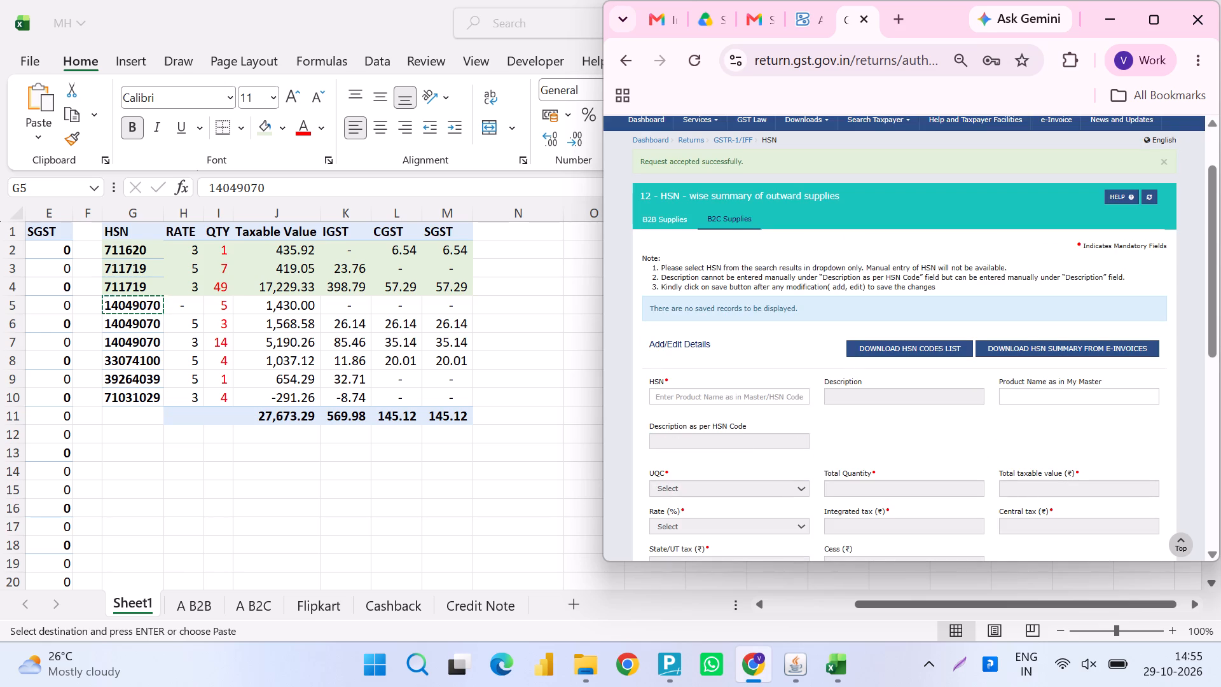
Start another B2C record for HSN 14049070 with UQC PCS-PIECES and quantity 3.
click(707, 395)
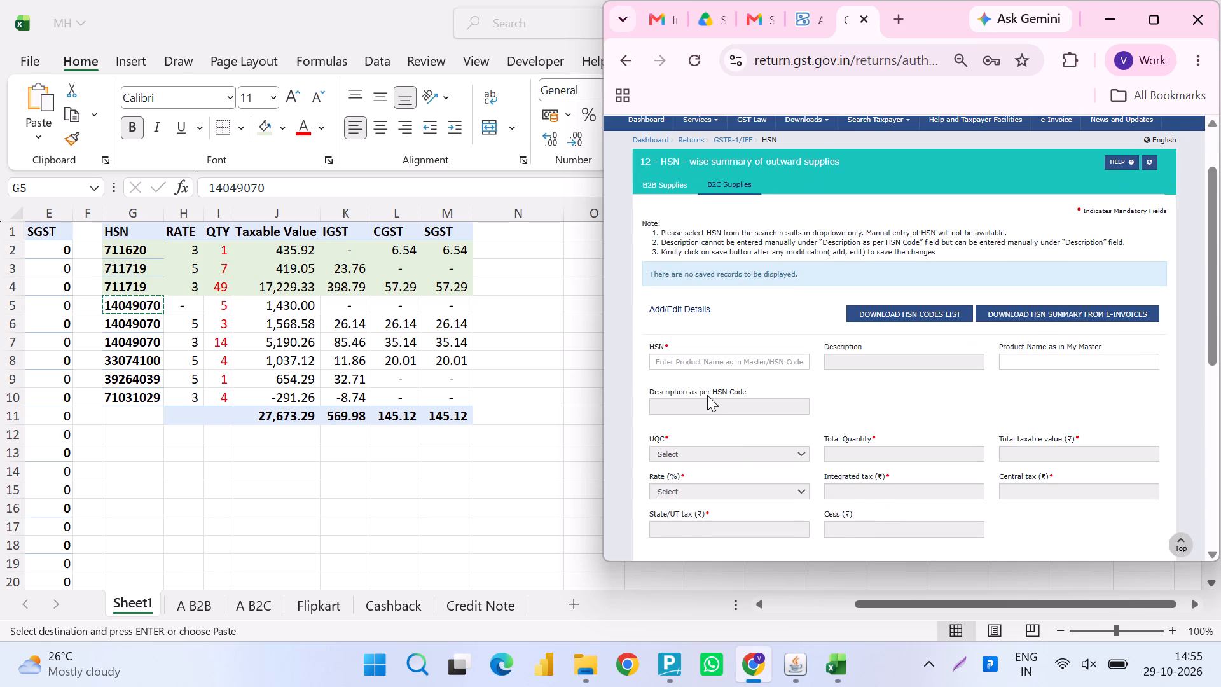
key(ctrl+v)
click(742, 356)
key(ctrl+v)
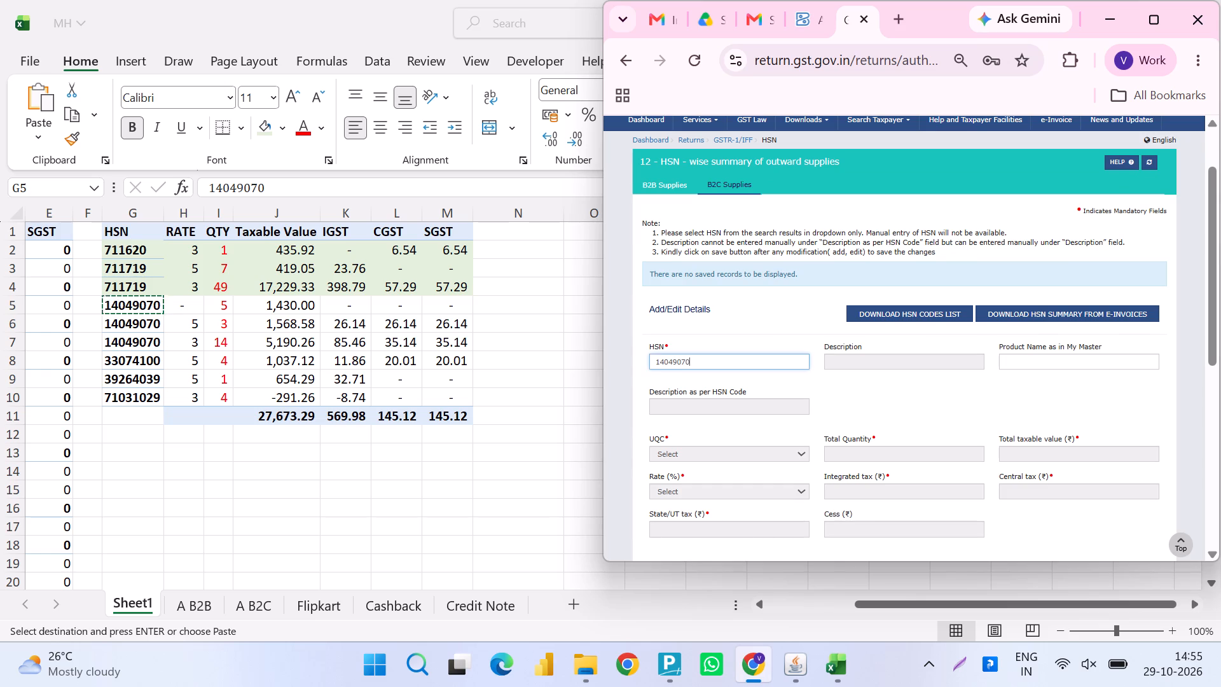
key(Down)
key(Return)
key(Tab)
key(Tab)
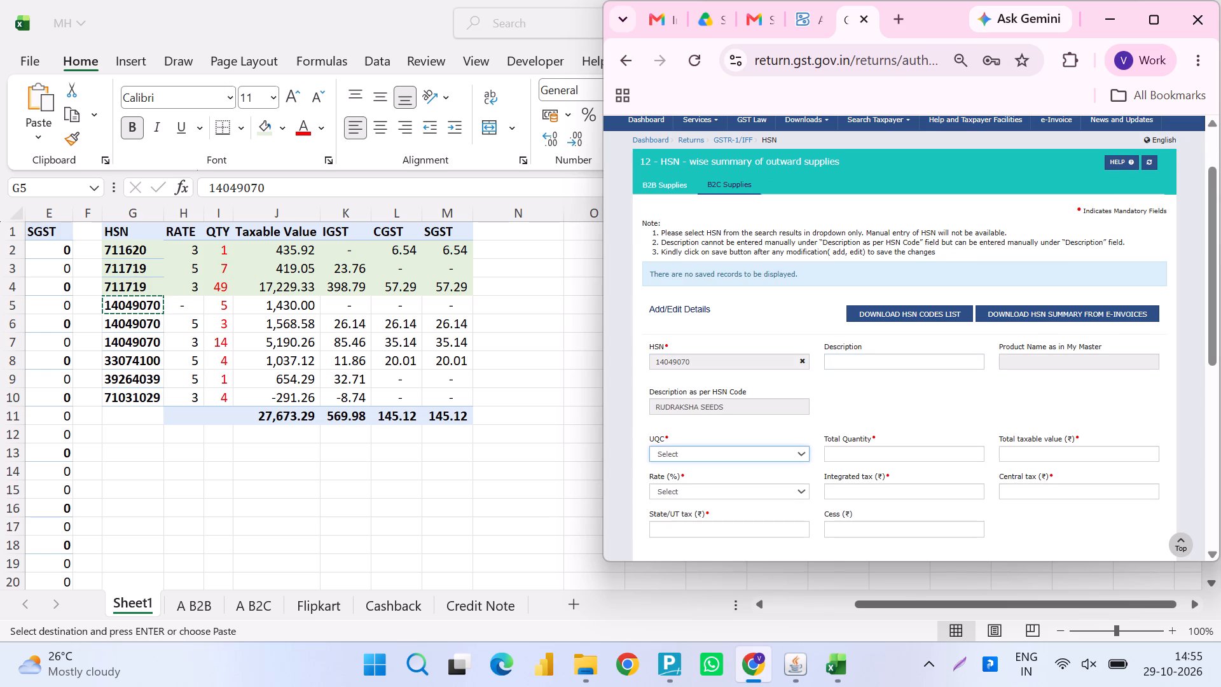
text(pcs)
key(Tab)
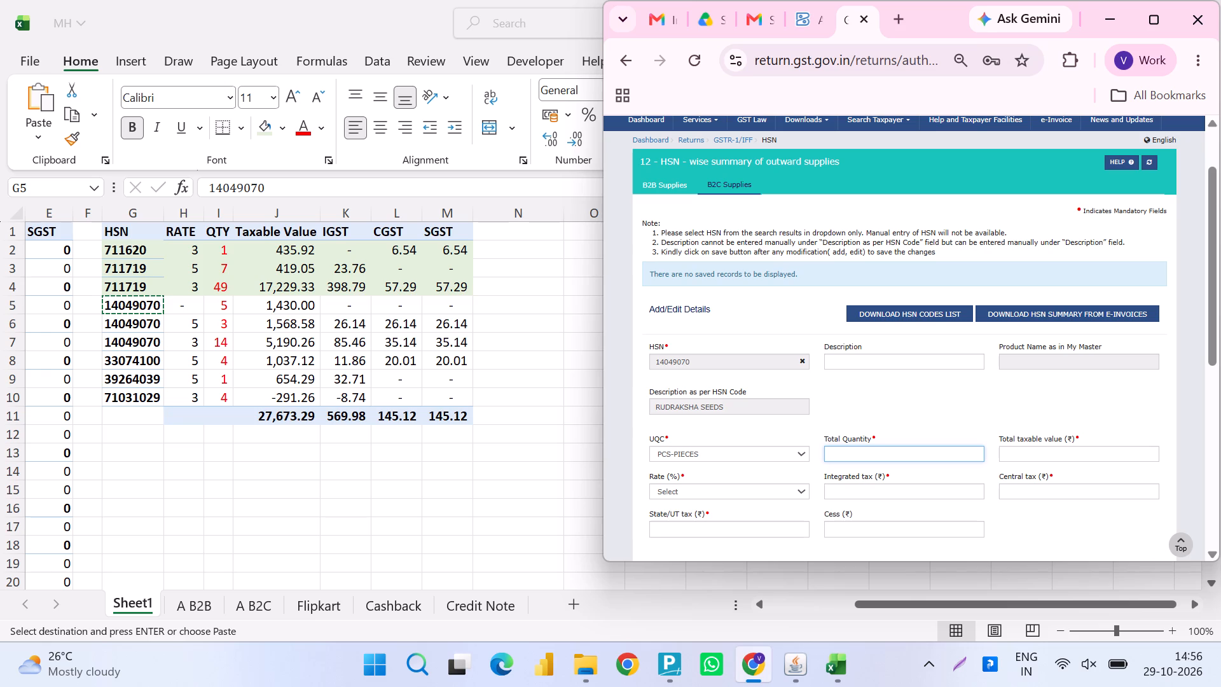
key(3)
key(Tab)
Check the workbook row, enter taxable value 1568.58, rate 3%, and 26.14 each for integrated, central and state tax, and add the record.
key(alt+Tab)
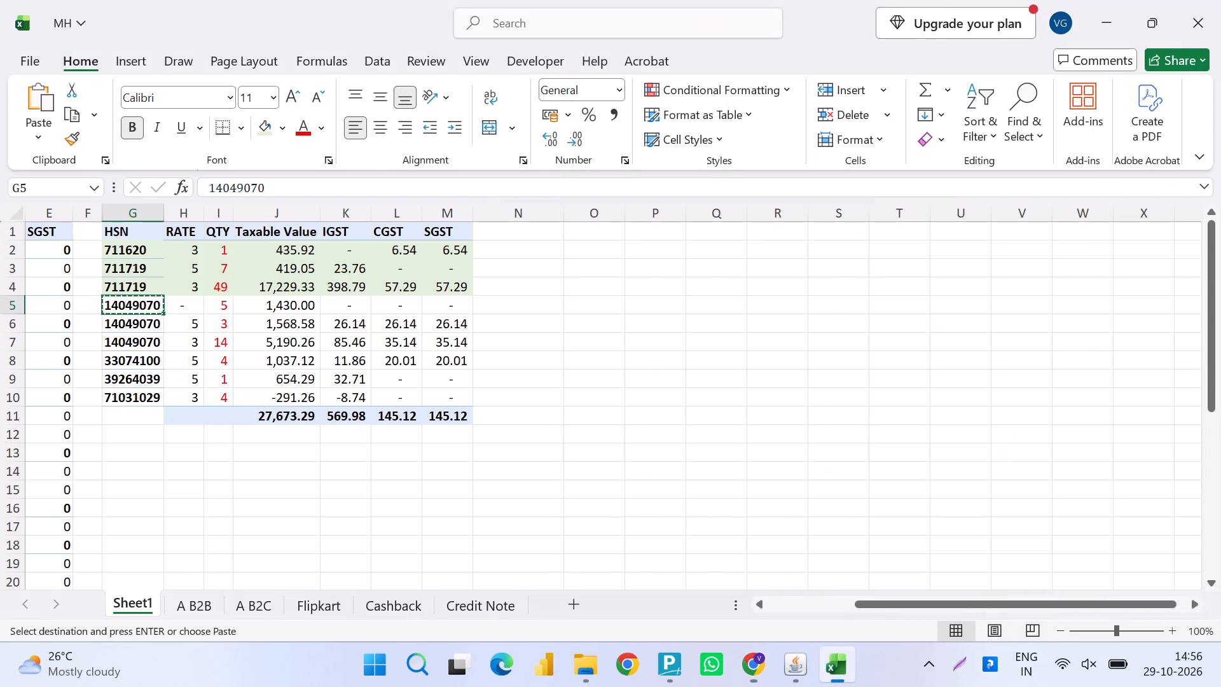
key(Down)
key(Down)
key(shift+space)
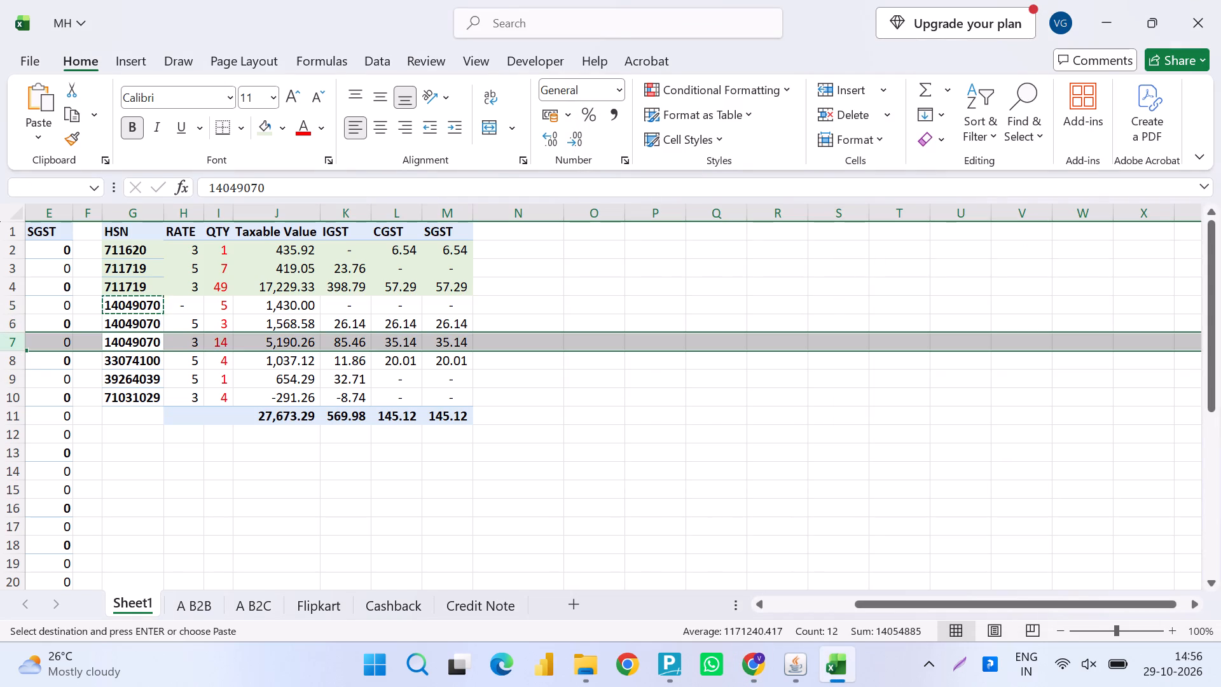
key(Escape)
key(alt+Tab)
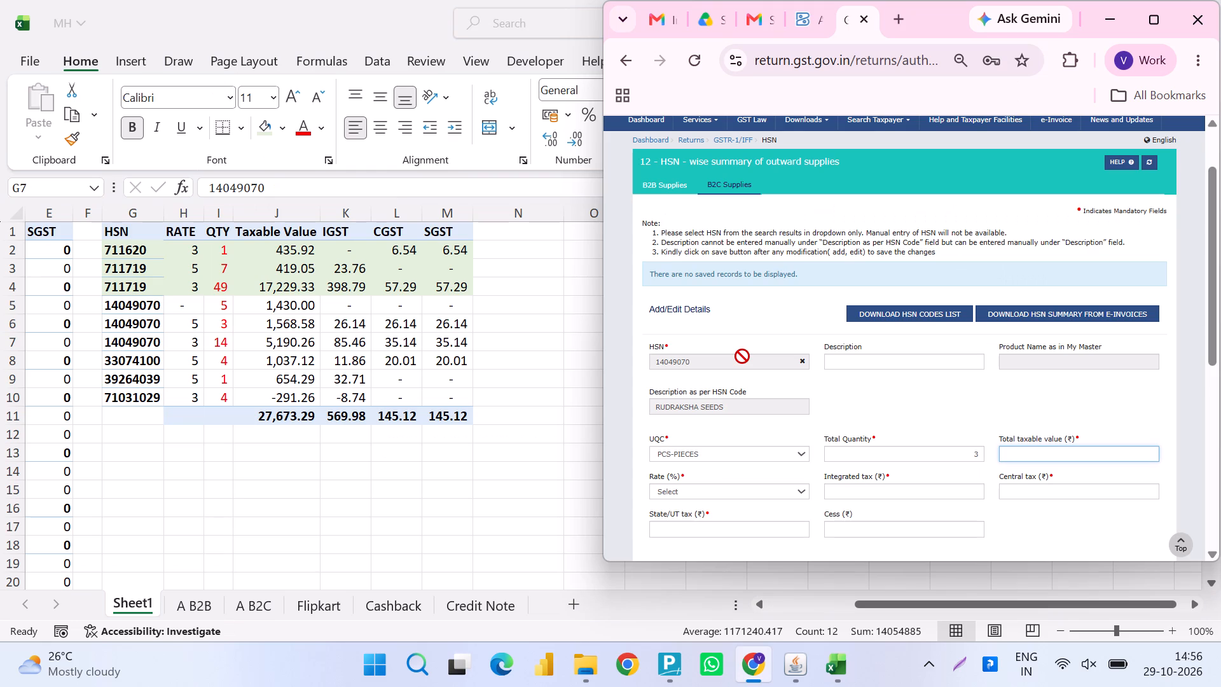
text(156)
key(8)
text(.58)
key(Tab)
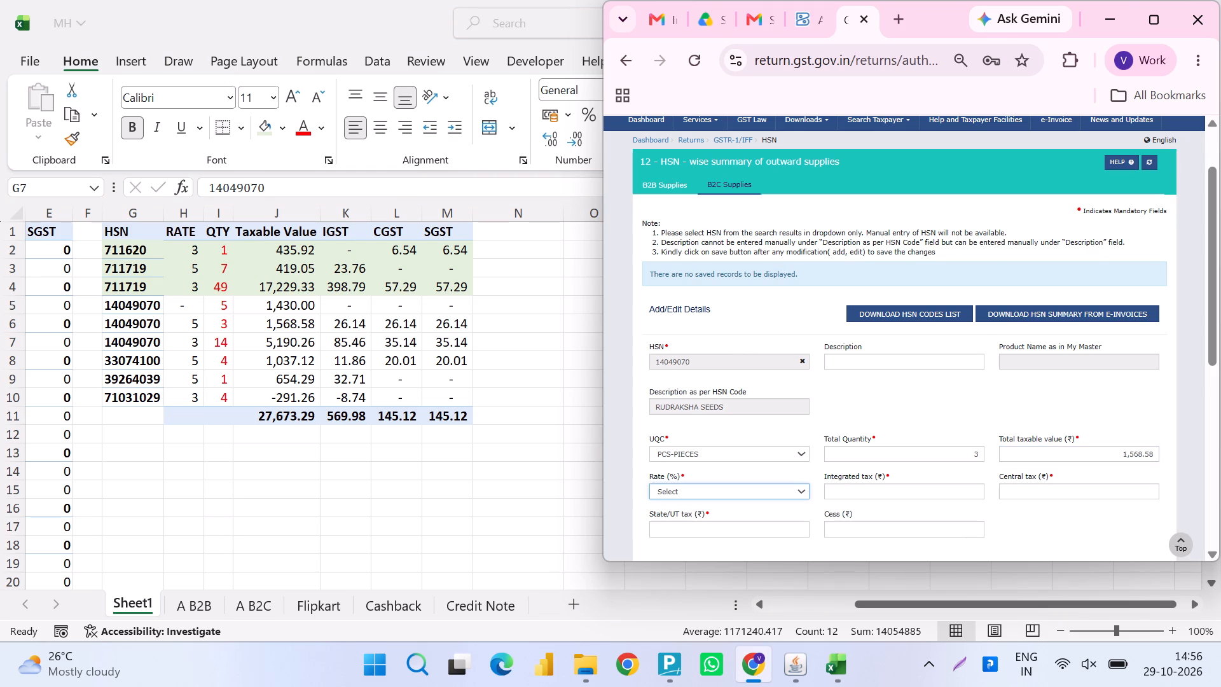
key(3)
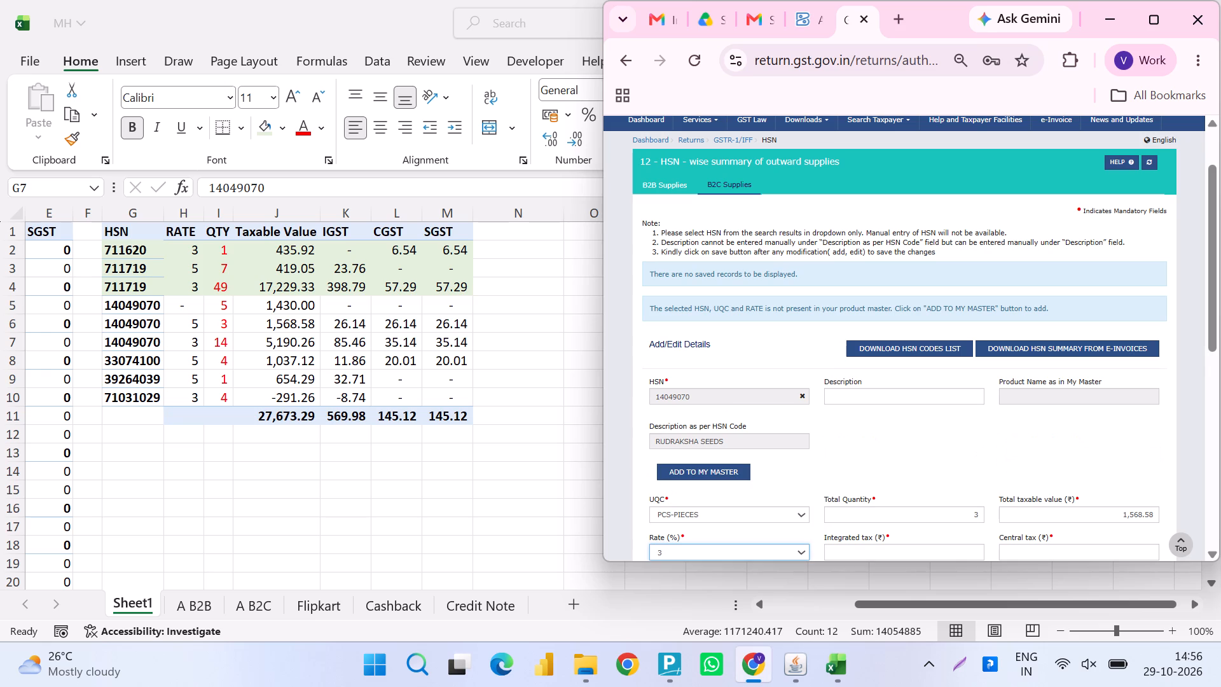
key(Tab)
text(26)
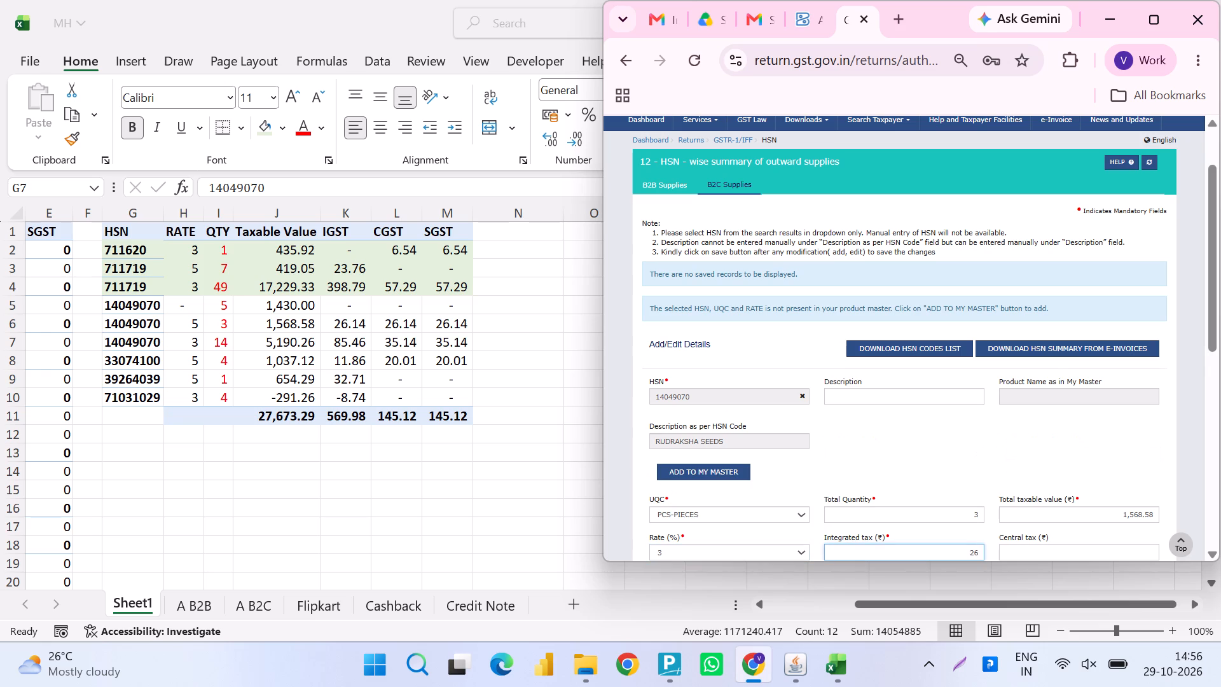
text(.14)
key(Tab)
text(26.14)
key(Tab)
text(26.14)
key(Tab)
key(Tab)
key(Tab)
key(Return)
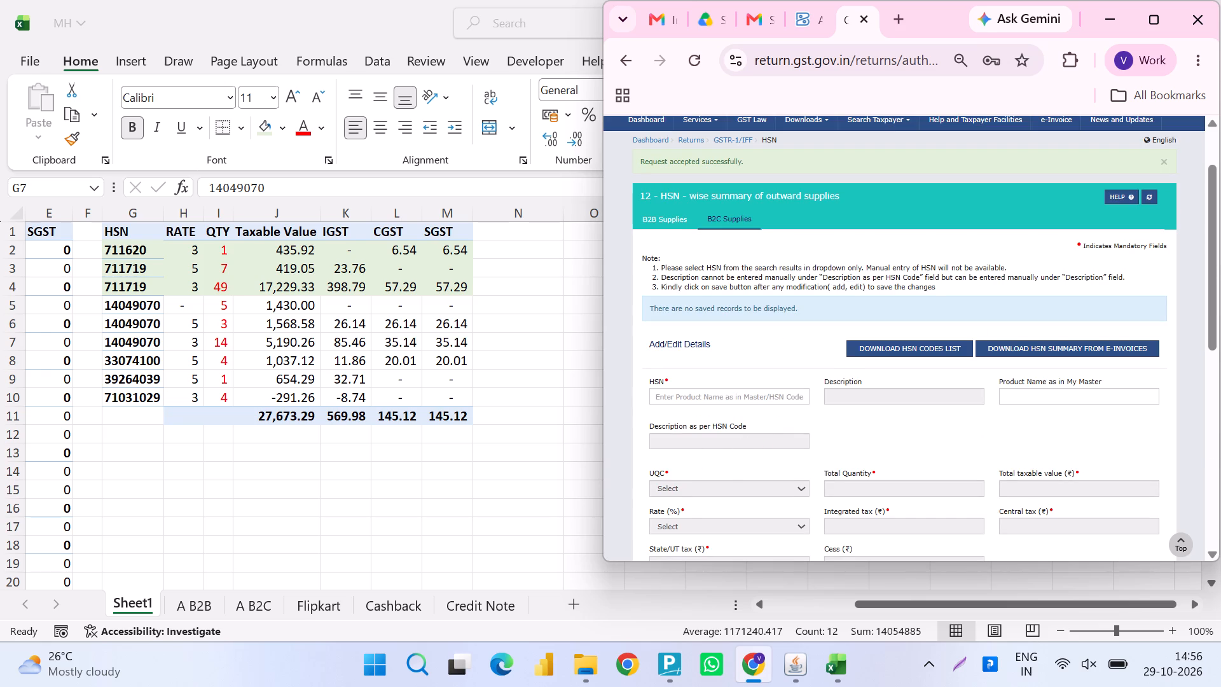
Switch to the MH workbook in Excel and shade the two entered 14049070 rows, G5:M6, with the light green fill.
scroll(787, 399, down, 4)
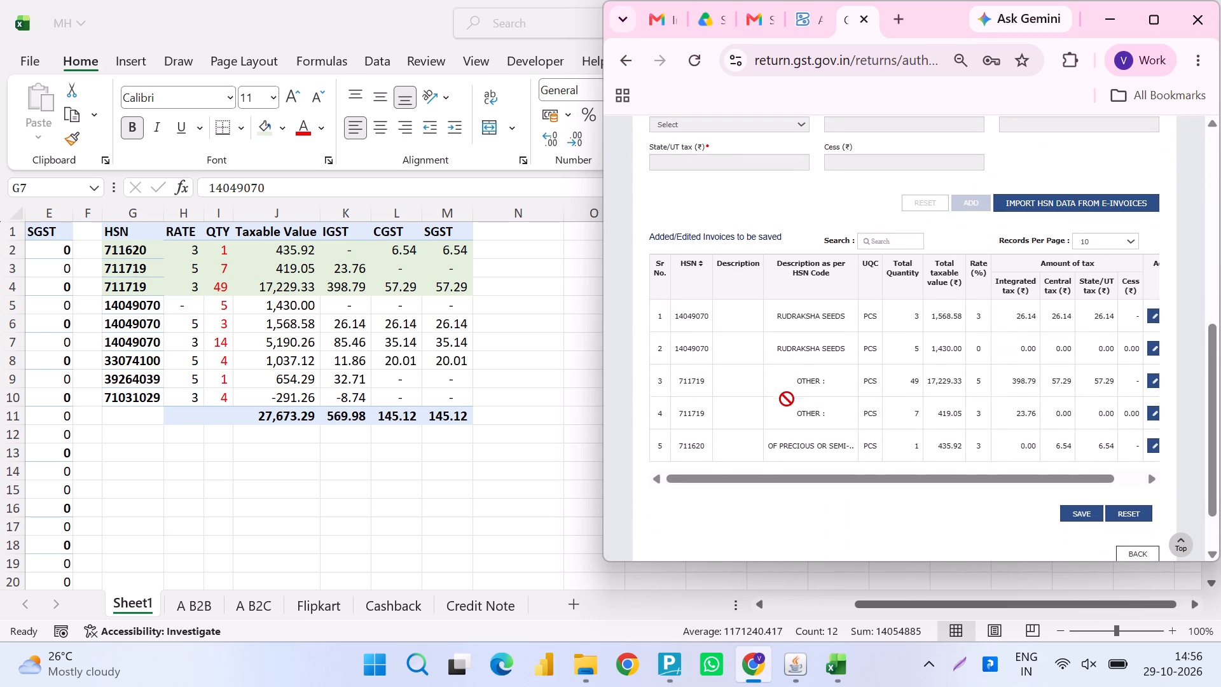
key(alt+Tab)
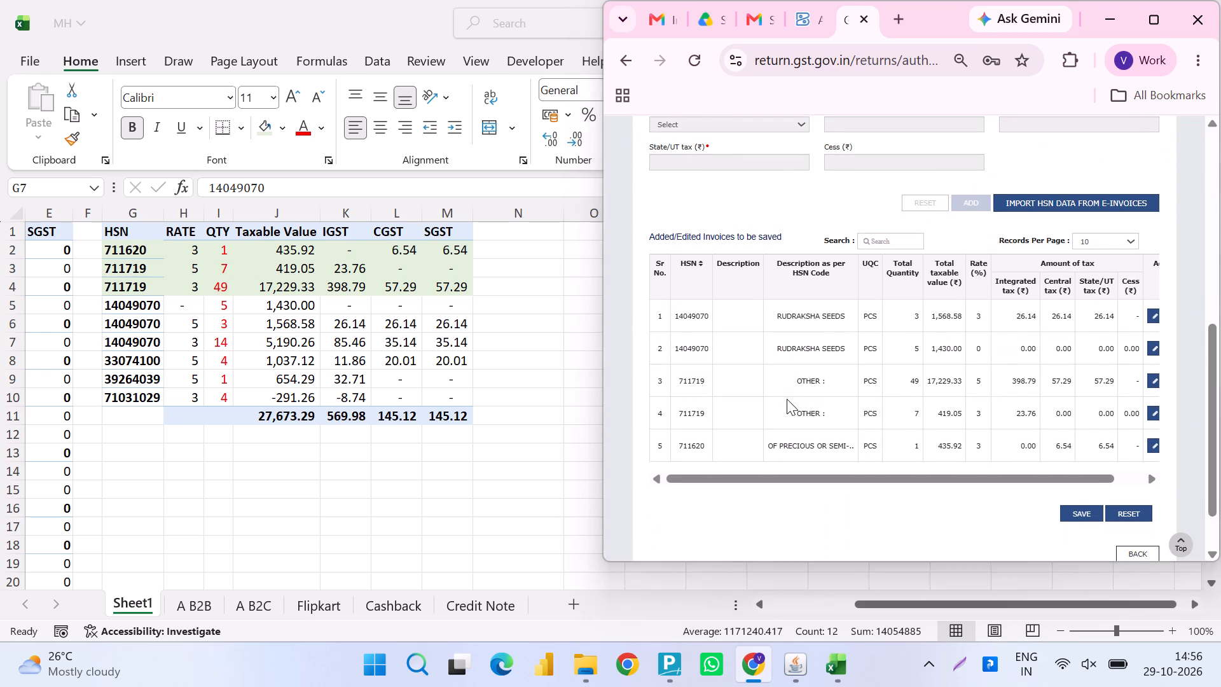
key(Up)
key(shift+Right)
key(shift+Right)
key(shift+Up)
key(shift+Right)
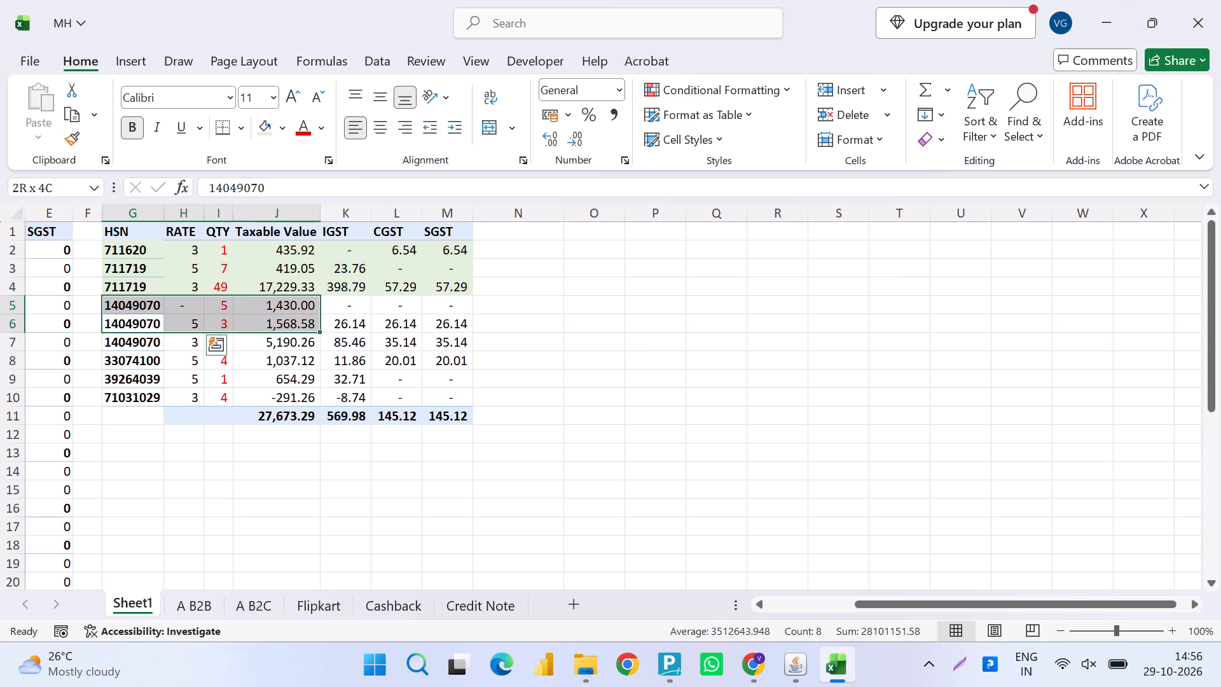
key(shift+Right)
key(shift+Right)
key(shift+Right)
key(F4)
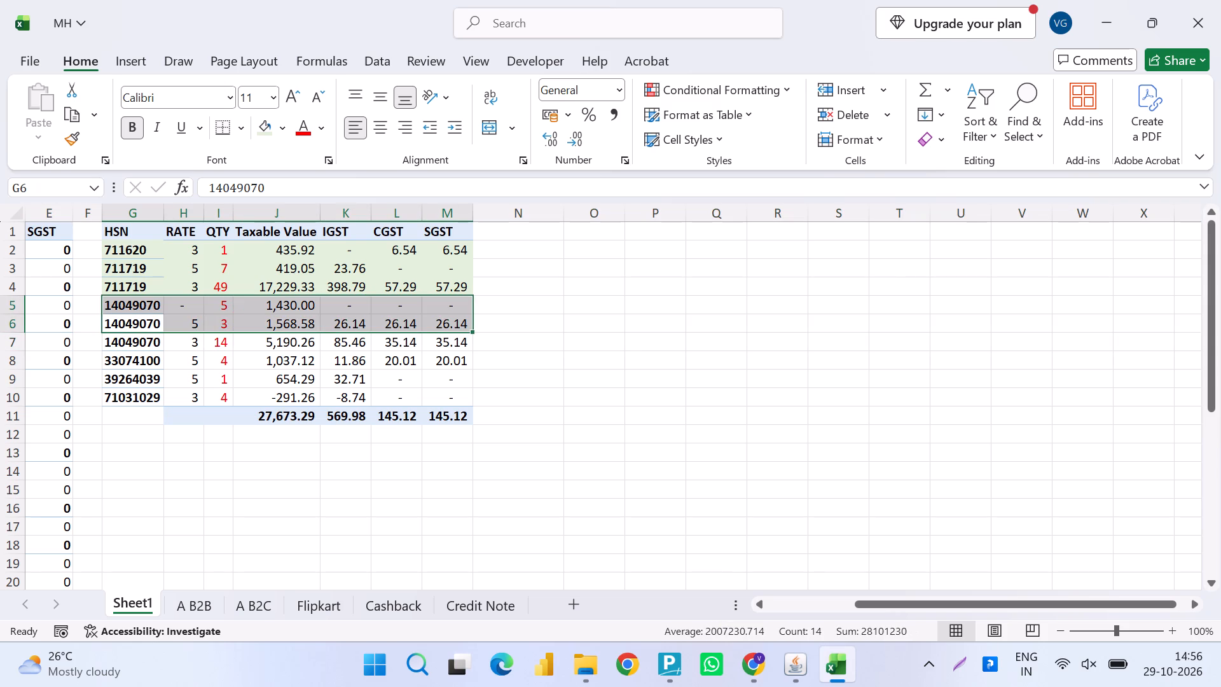
click(264, 127)
In the GST portal, edit the added HSN 14049070 record of taxable value 1,568.58, set its rate to 5%, and add it again.
key(alt+Tab)
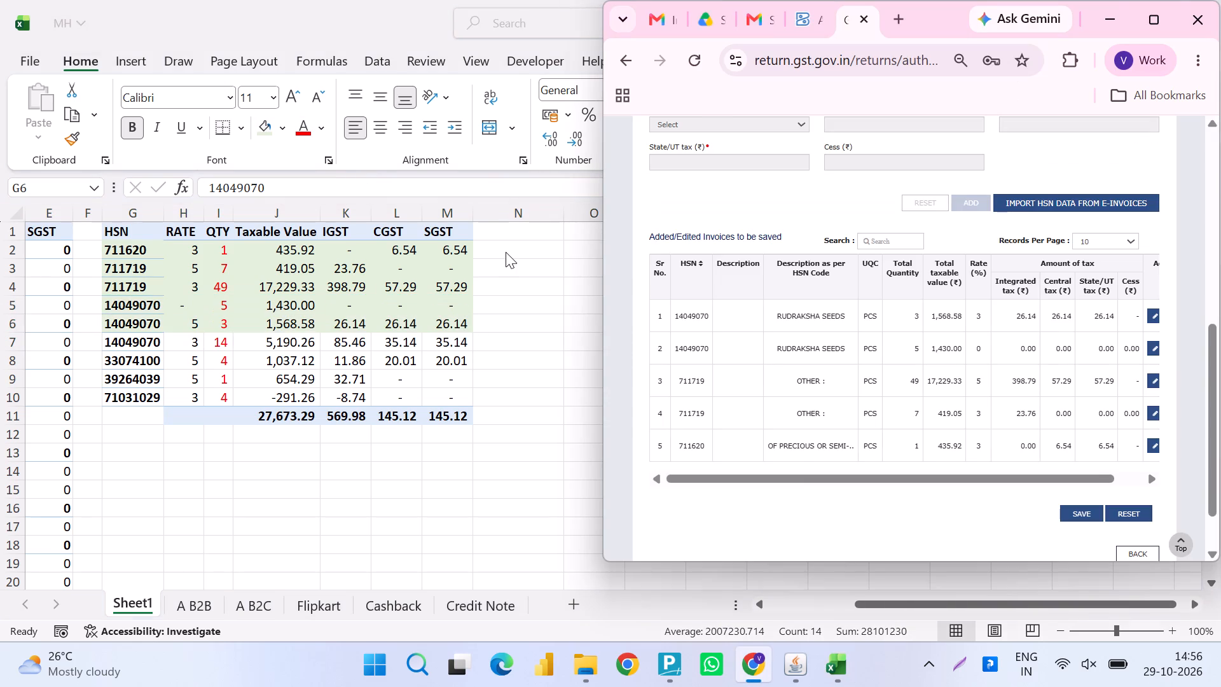
click(506, 252)
scroll(512, 246, right, 1)
key(alt+Tab)
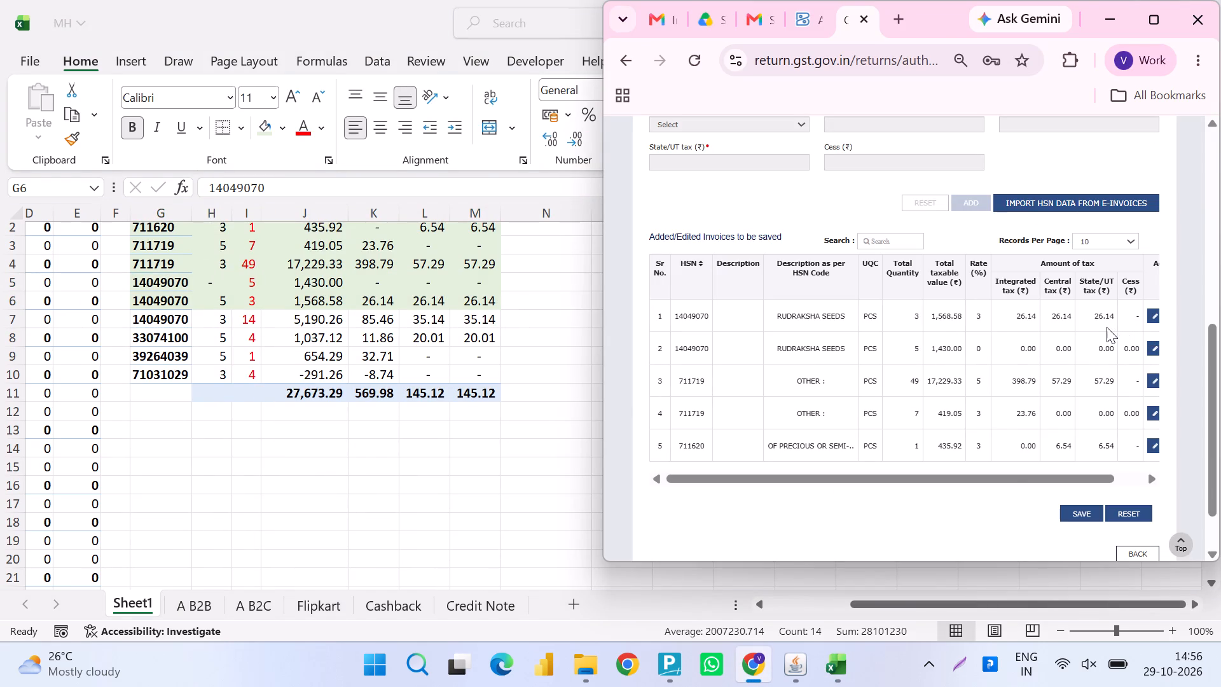
key(alt+Tab)
key(alt+Tab)
click(1152, 317)
scroll(856, 394, down, 1)
click(782, 434)
key(5)
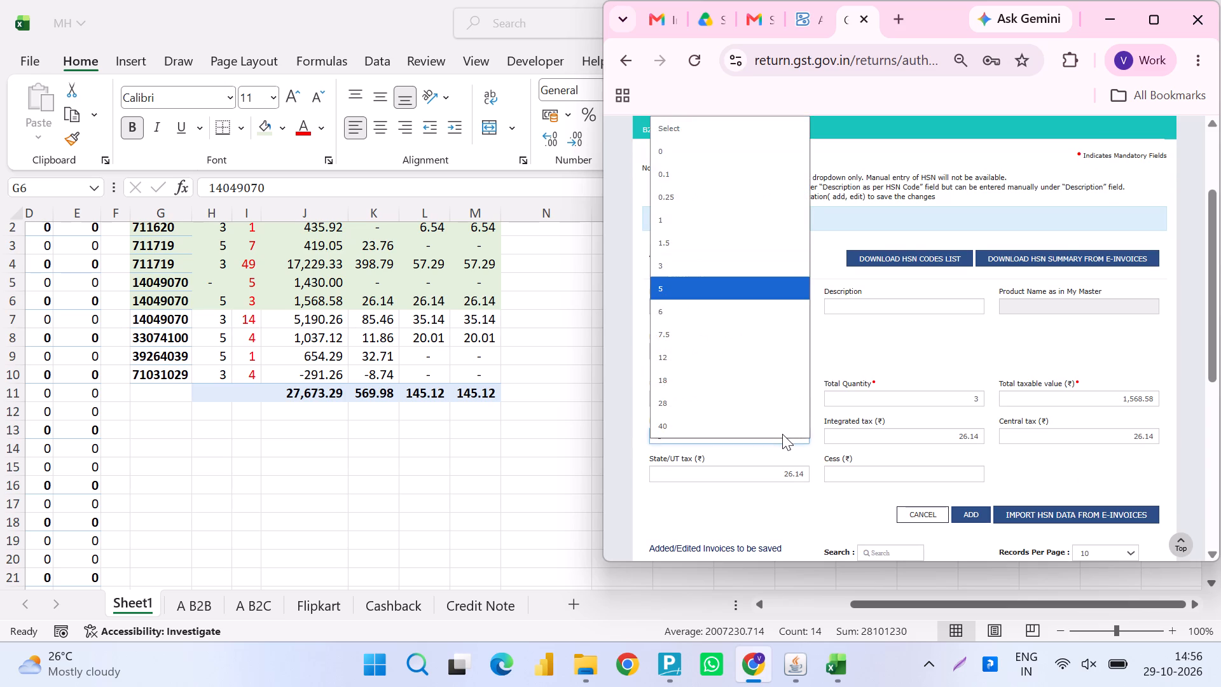
key(Return)
scroll(954, 303, down, 2)
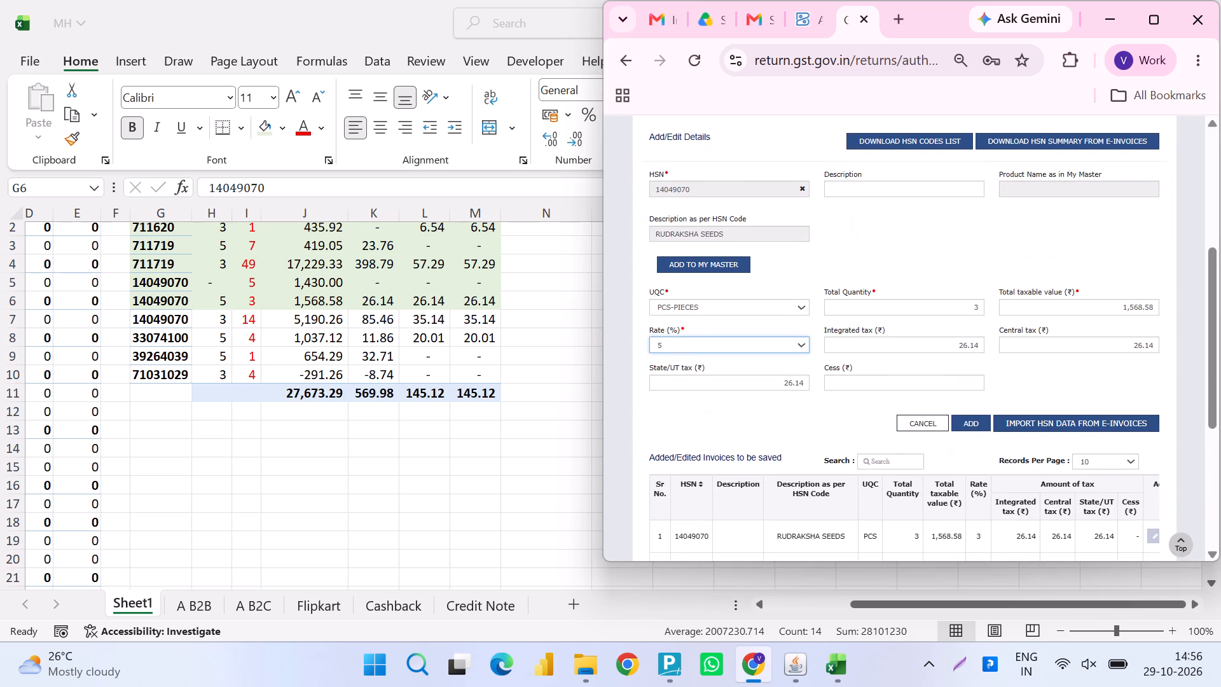
click(970, 425)
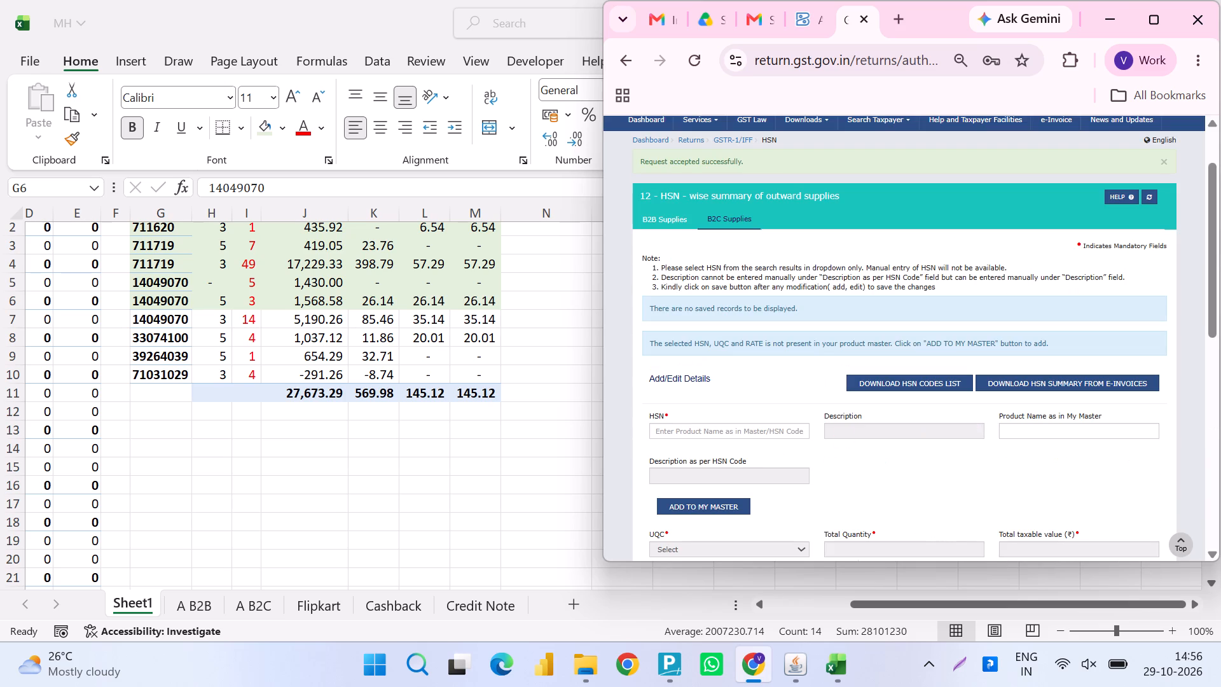
Start another B2C record using HSN 14049070 copied from workbook cell G7, with UQC PCS-PIECES and quantity 14.
click(787, 435)
key(alt+Tab)
key(Down)
key(Down)
key(Up)
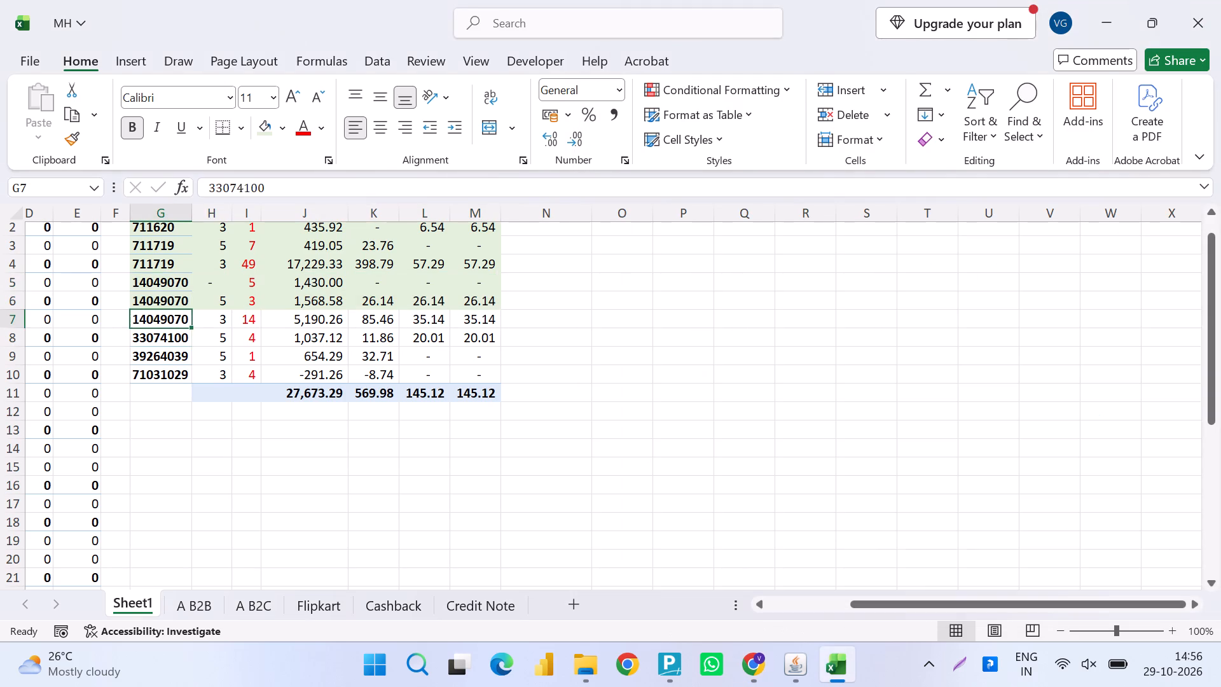
key(ctrl+c)
key(alt+Tab)
key(ctrl+v)
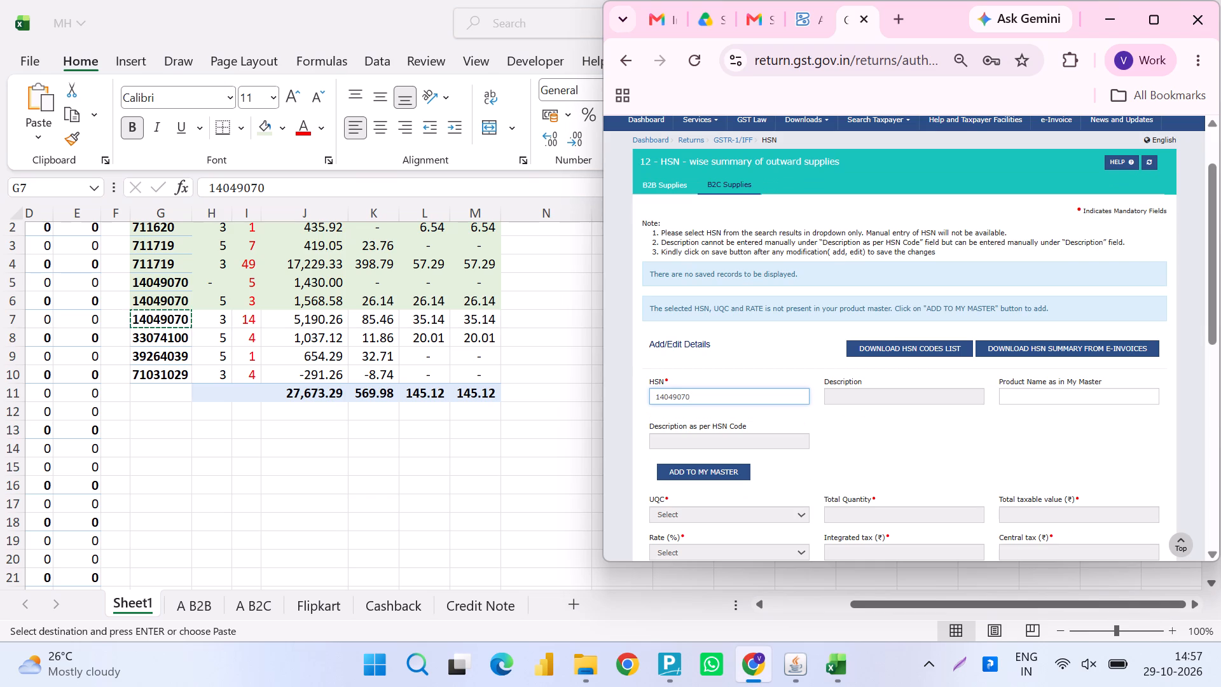
key(Down)
key(Return)
key(Tab)
key(Tab)
key(Tab)
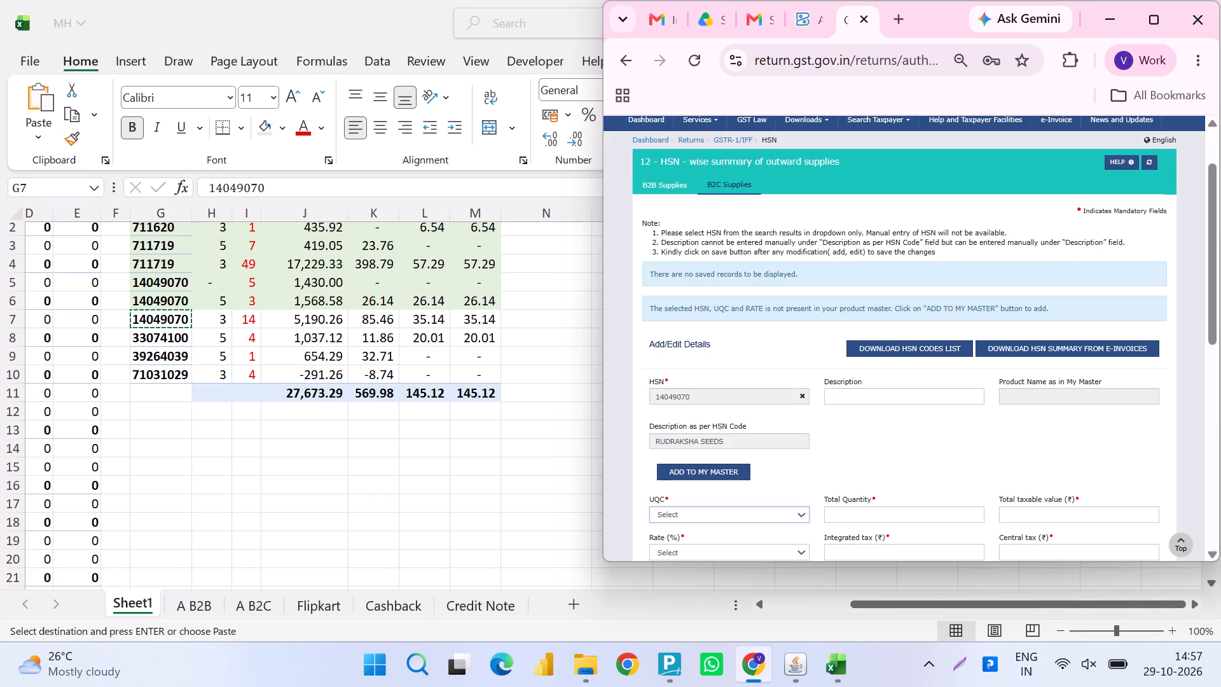
text(pcs)
key(Tab)
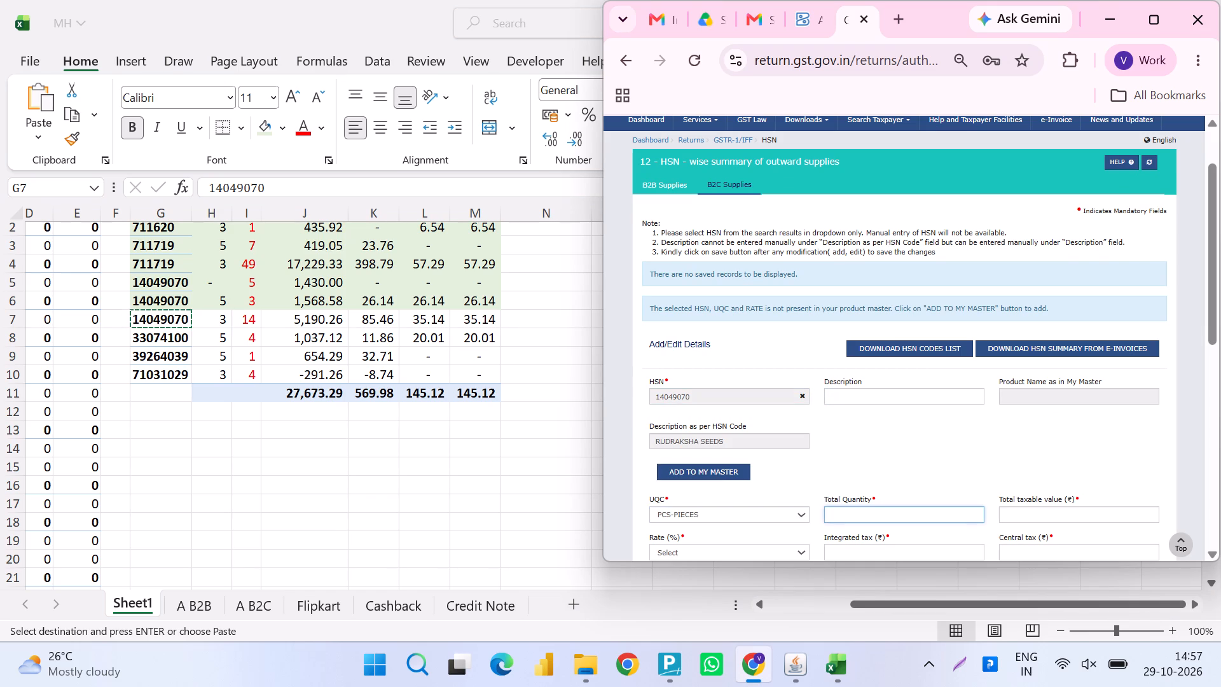
text(14)
key(Tab)
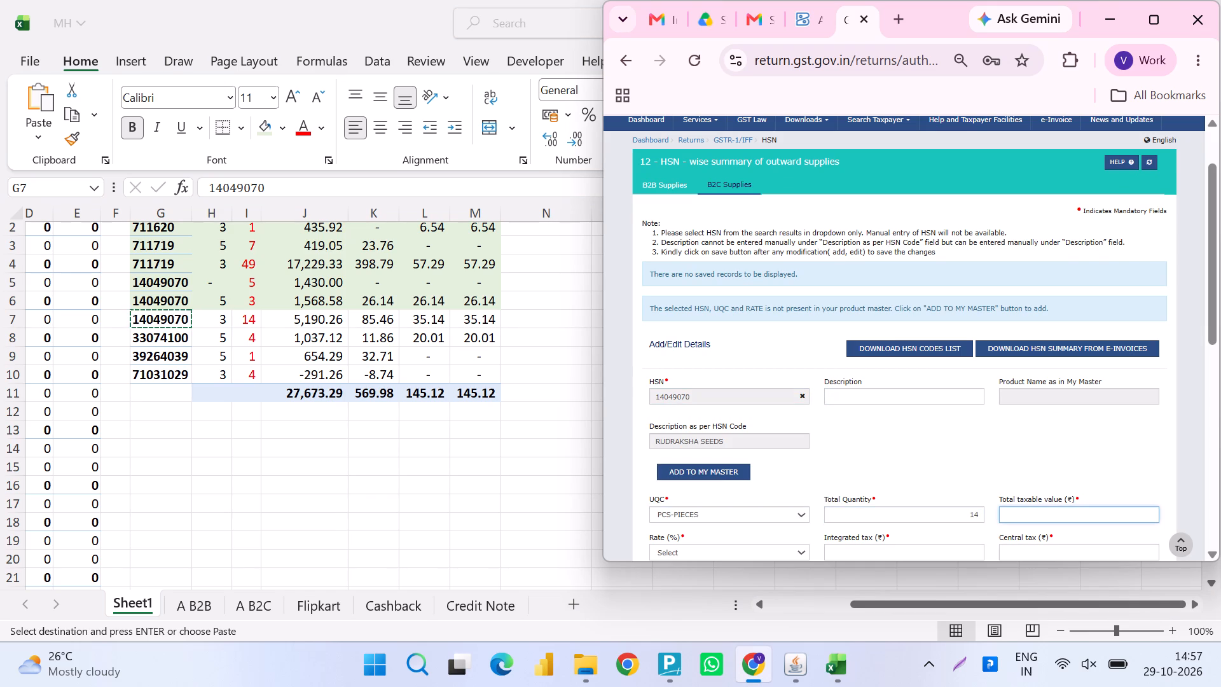
Enter taxable value 5190.26, rate 3%, integrated tax 85.46, central tax 35.14 and state tax 45.14, and add the record.
text(5190)
text(.26)
key(Tab)
key(3)
key(Tab)
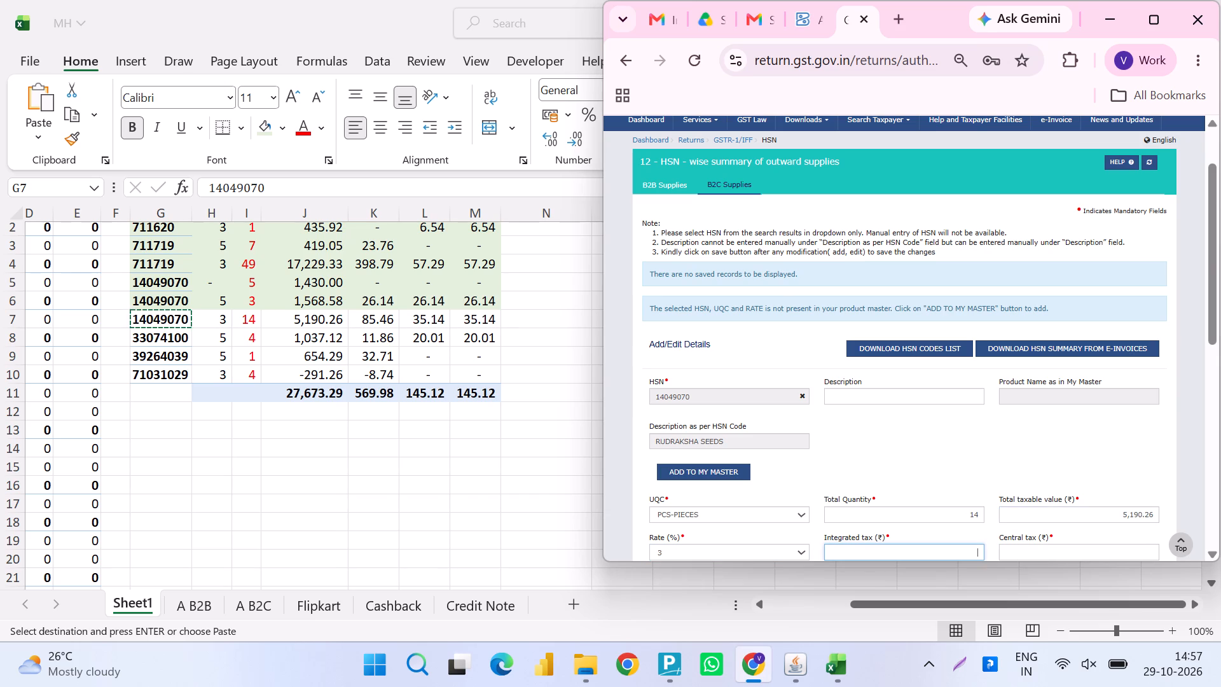
text(85.46)
key(Tab)
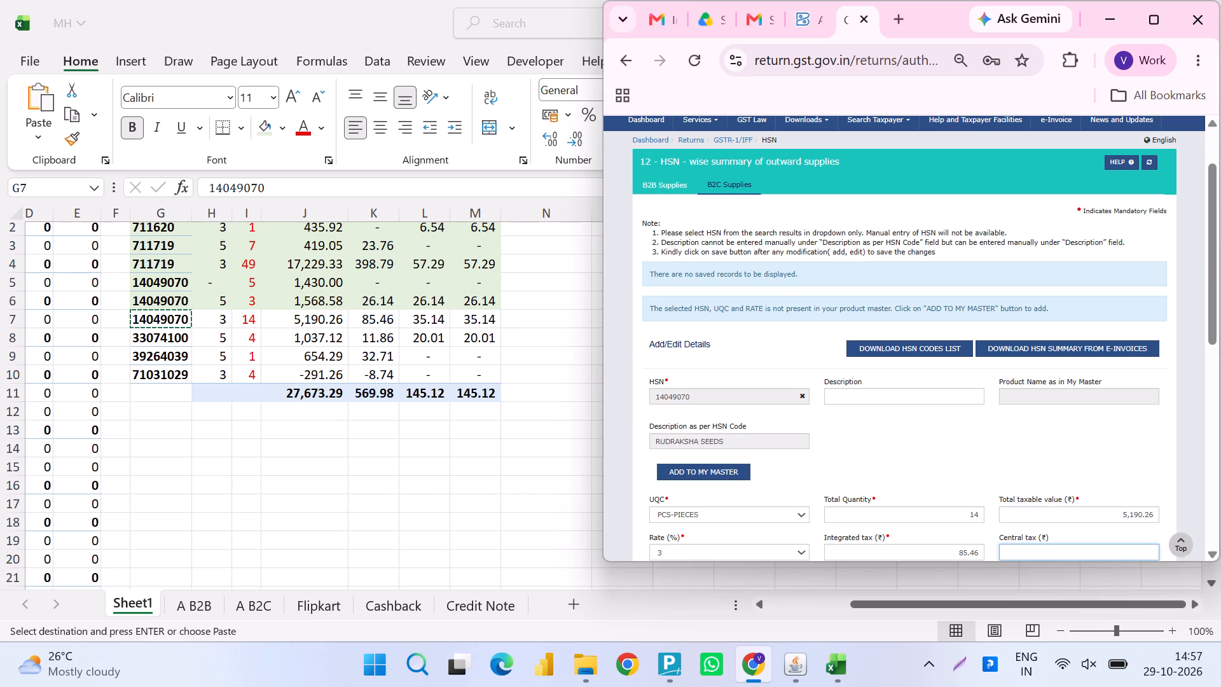
text(35.14)
key(Tab)
text(45)
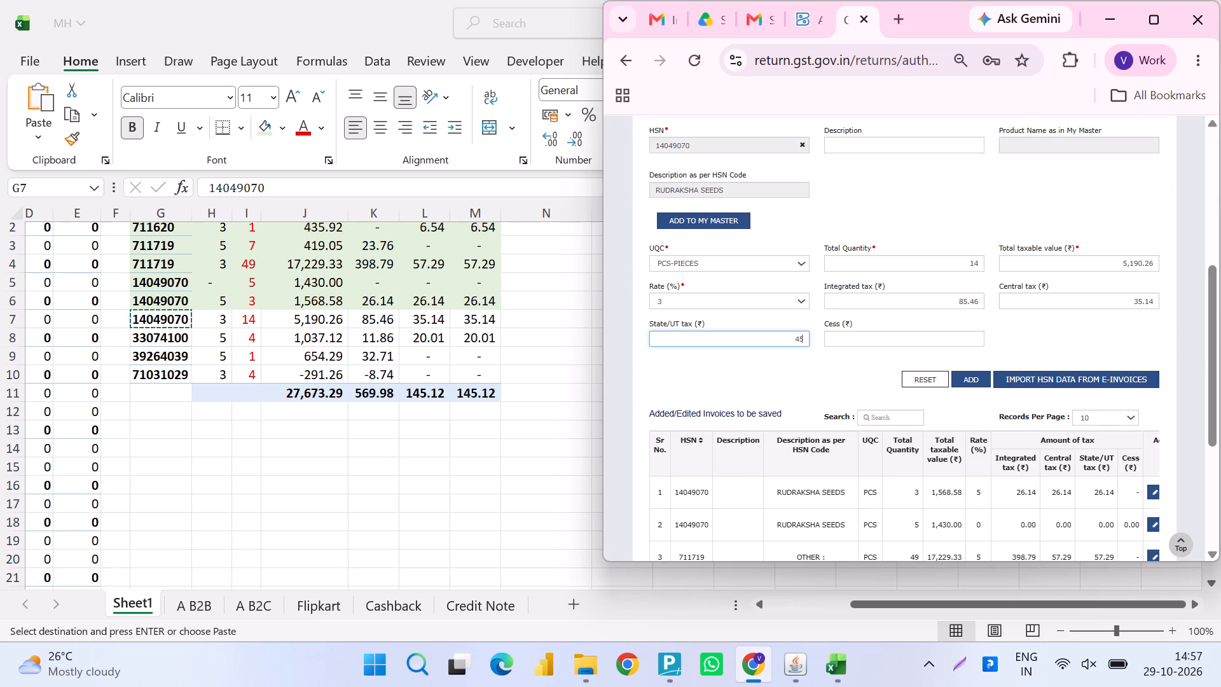
text(.14)
key(Tab)
key(Tab)
key(Tab)
key(Return)
Switch to the MH workbook in Excel and shade the third 14049070 row, G7:M7, with the light green fill.
key(alt+Tab)
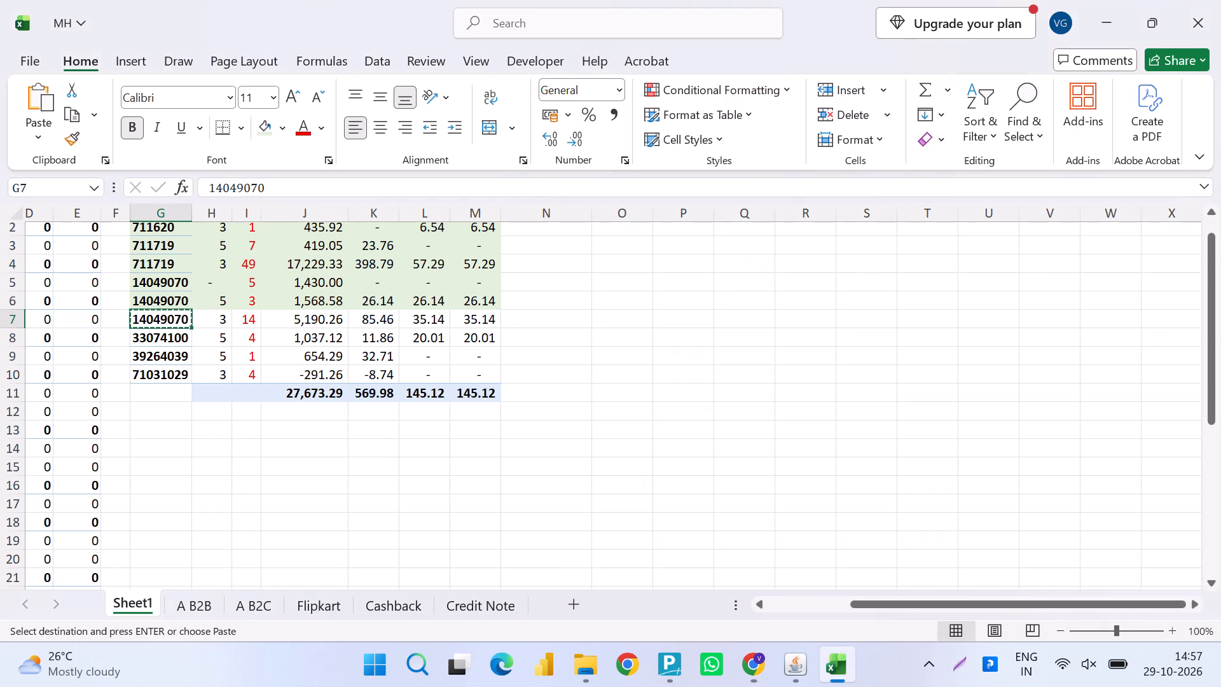
key(shift+Right)
key(shift+Right)
key(shift+Right)
key(shift+Right)
key(shift+Right)
key(shift+Right)
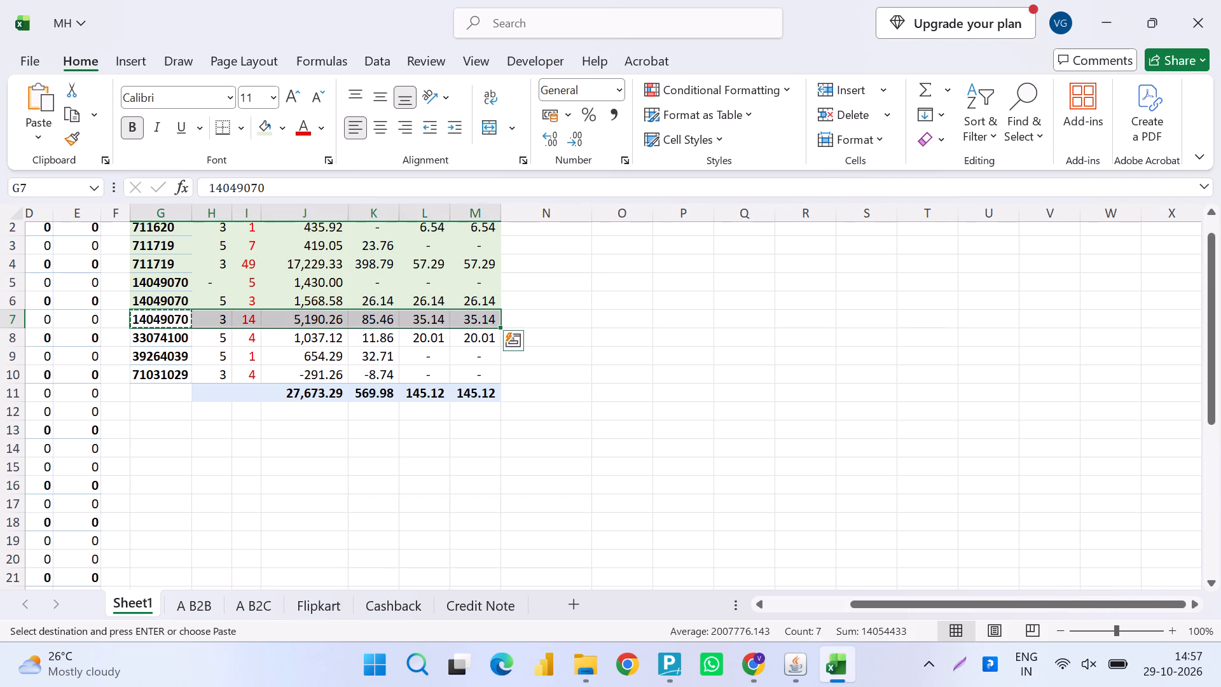
click(262, 132)
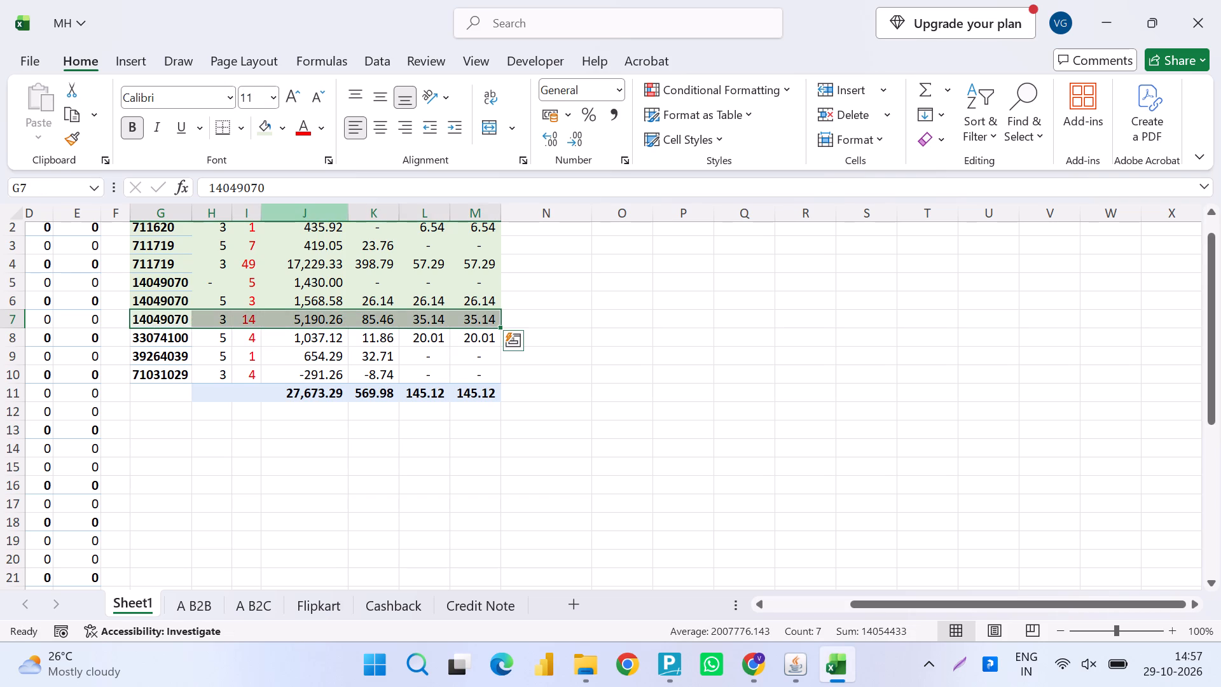
scroll(349, 240, down, 1)
In the MH workbook, apply the same light green fill to the 71031029 row, G10:M10.
key(alt+Tab)
key(Down)
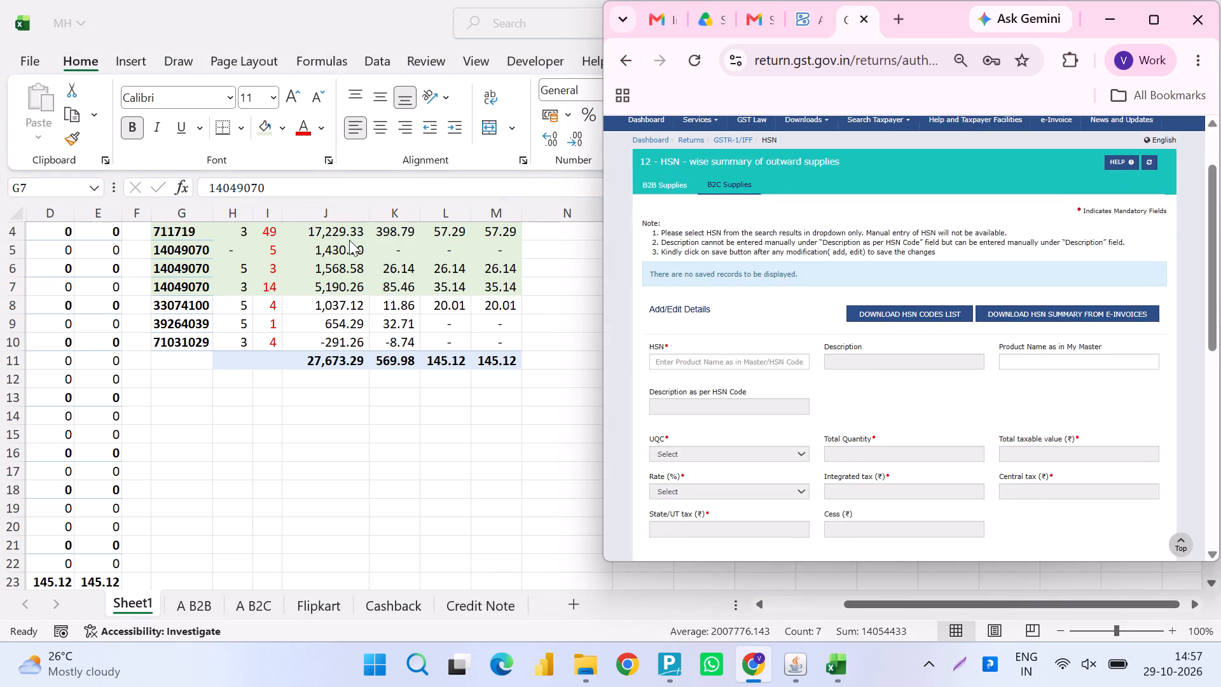
key(Down)
key(Down)
key(Down)
key(Down)
key(alt+Tab)
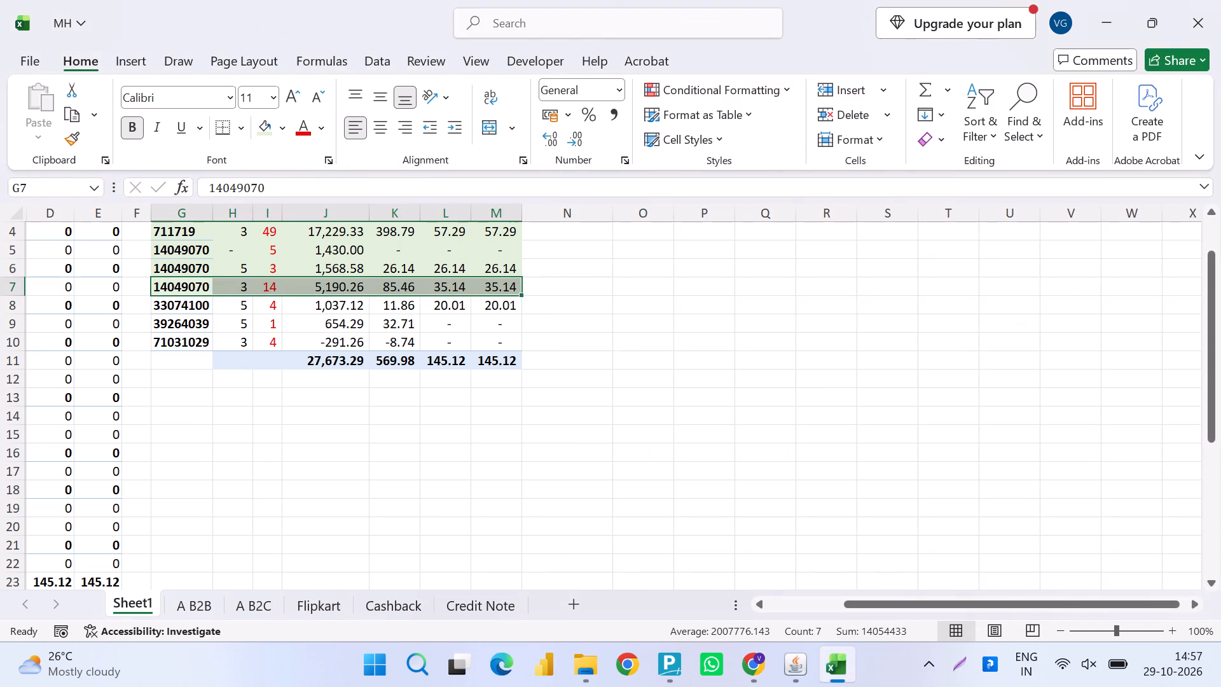
click(208, 336)
key(ctrl+shift+Right)
key(F4)
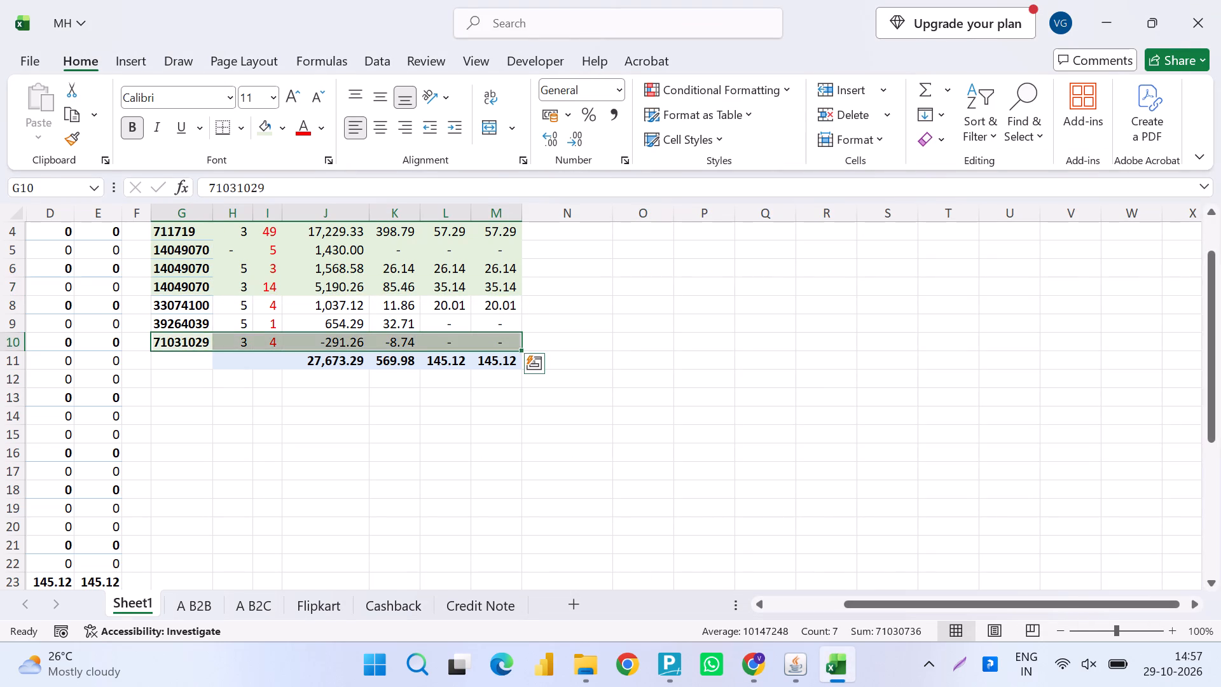
Copy HSN 71031029 from the workbook into a new B2C record in the GST portal, with UQC PCS-PIECES and quantity -4.
key(Right)
key(Left)
key(ctrl+c)
scroll(309, 312, up, 1)
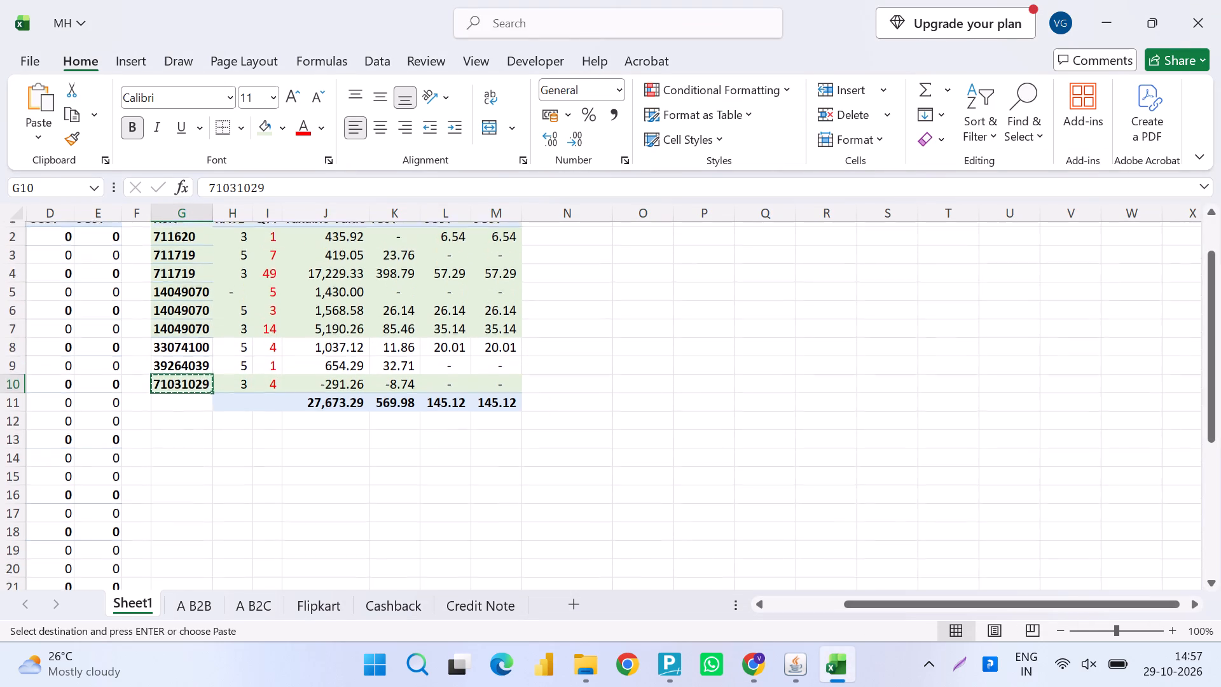
scroll(309, 312, up, 1)
key(alt+Tab)
click(775, 208)
key(ctrl+v)
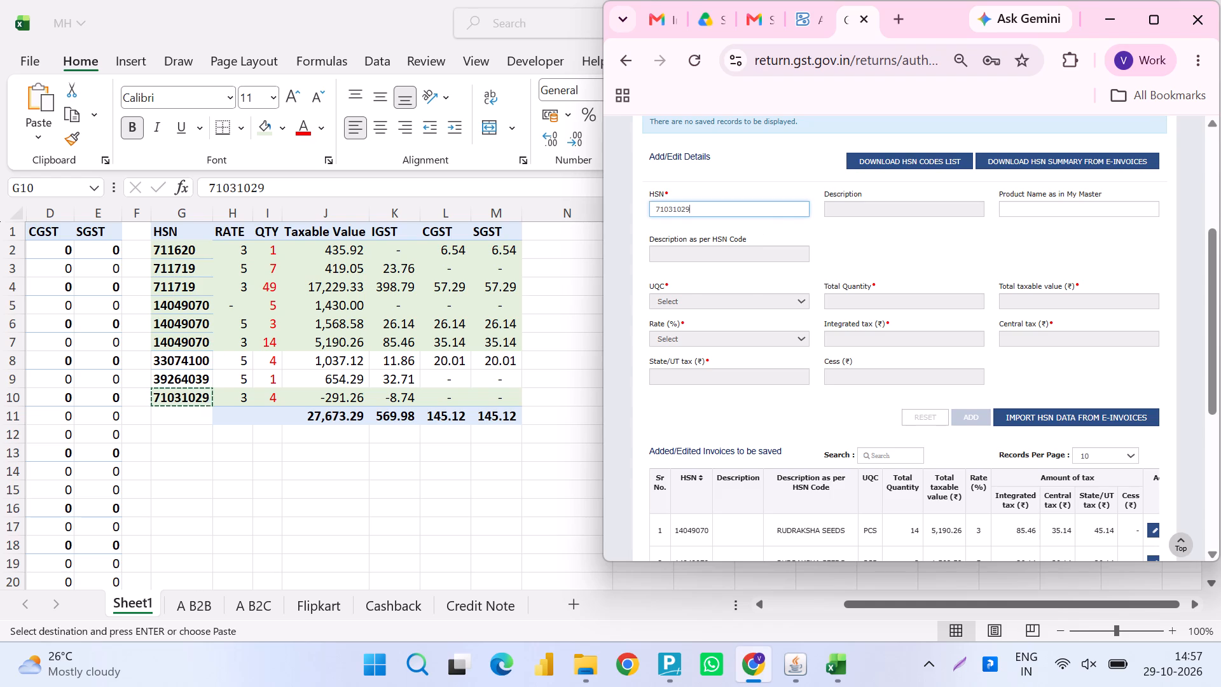
key(Down)
key(Return)
key(Tab)
key(Tab)
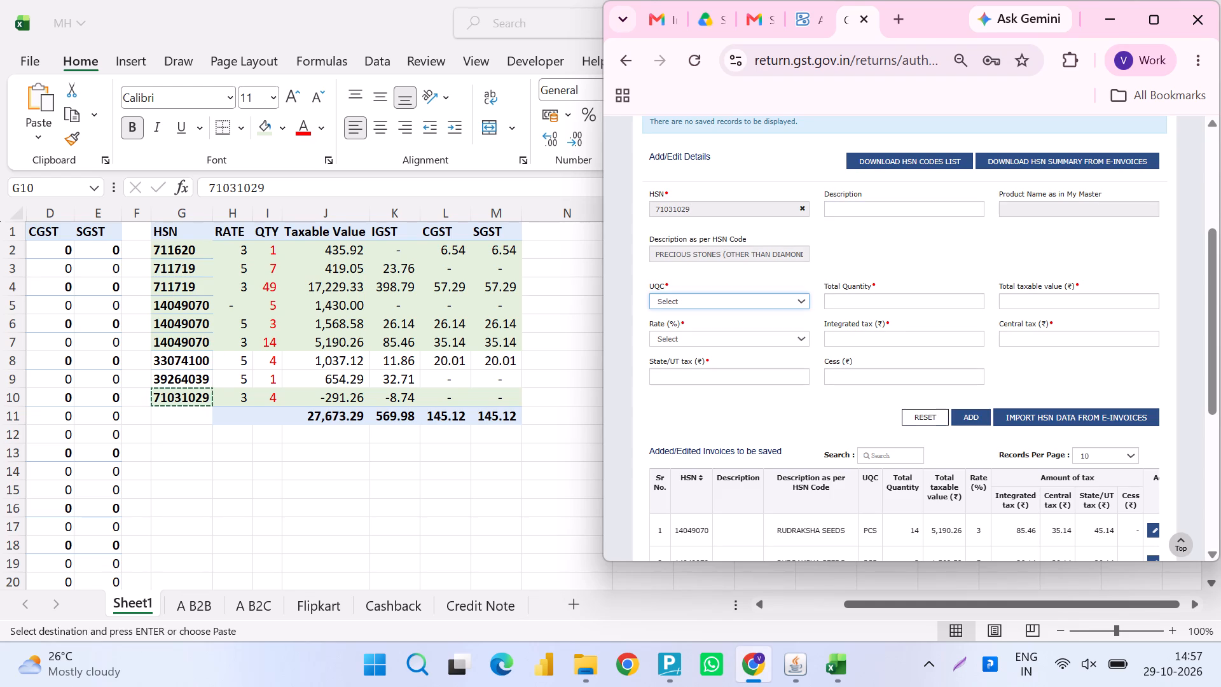
text(pcs)
key(Tab)
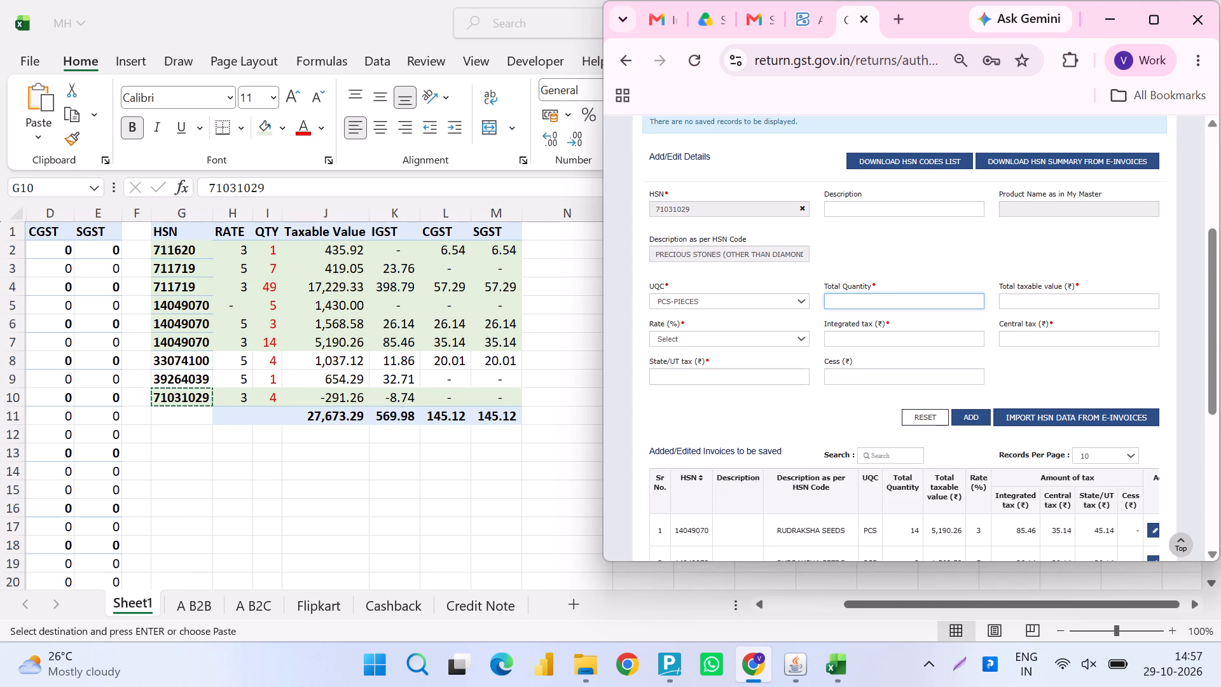
text(-4)
key(Tab)
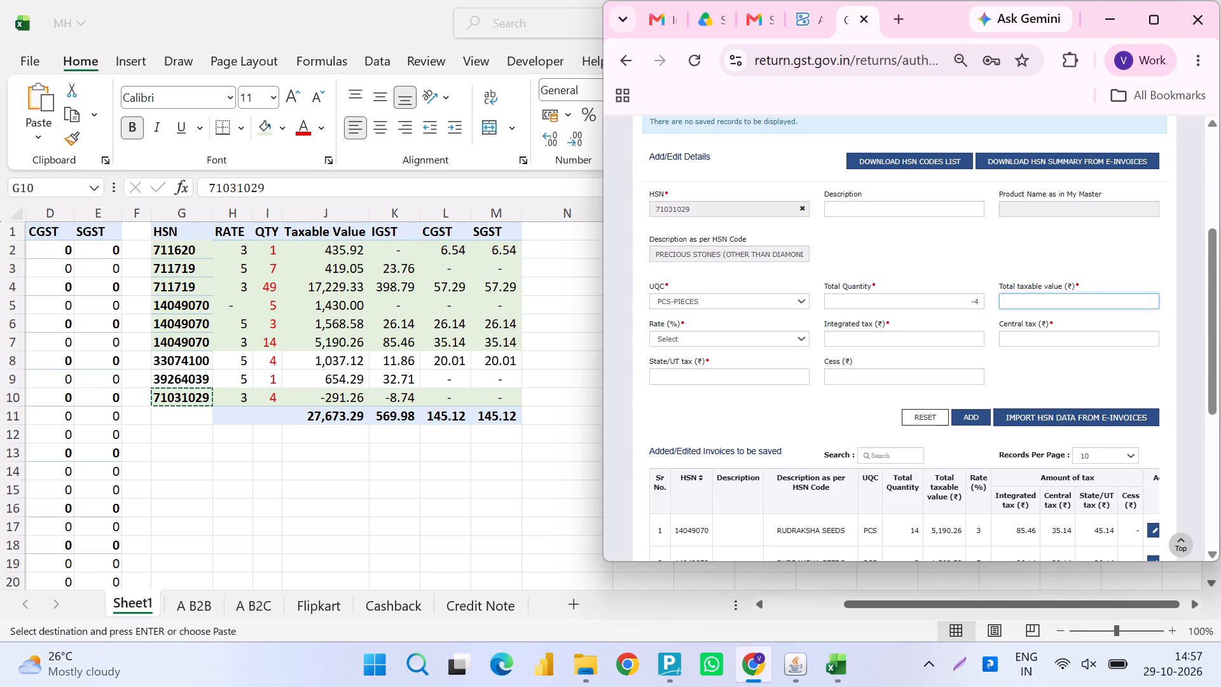
Enter taxable value -291.26, rate 3%, integrated tax -8.74, and 0 for central tax, state tax and cess, and add the record.
text(291.26)
key(ctrl+Left)
key(ctrl+Left)
key(minus)
key(Tab)
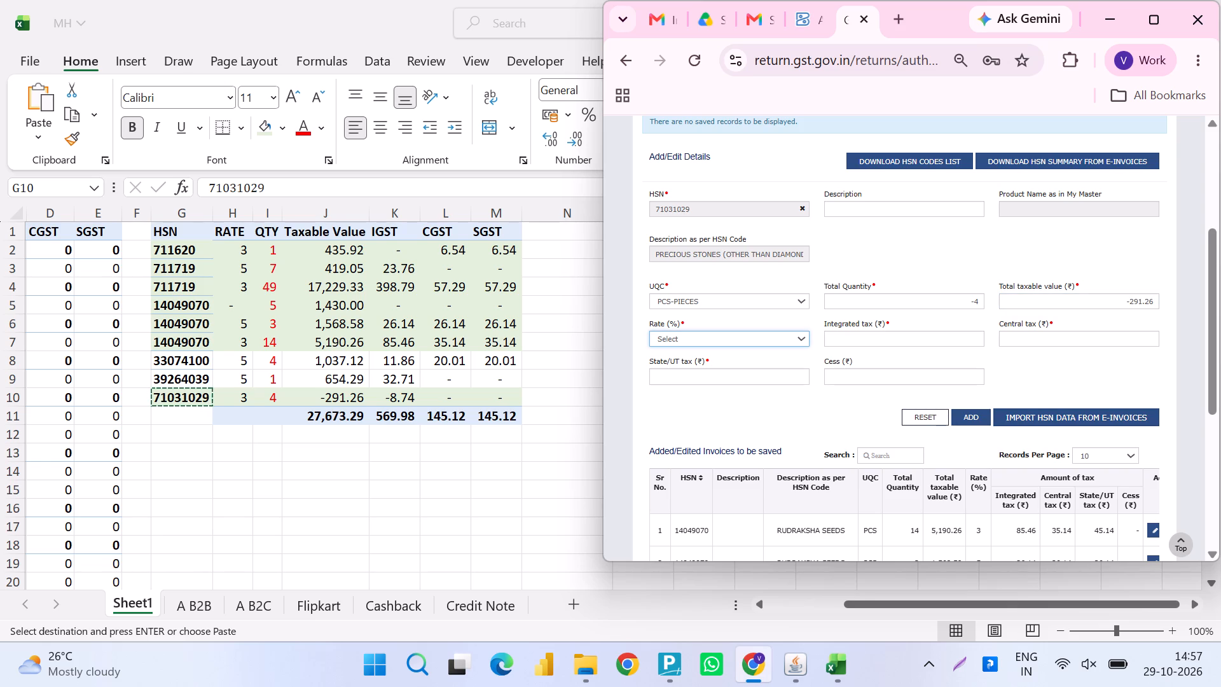
key(3)
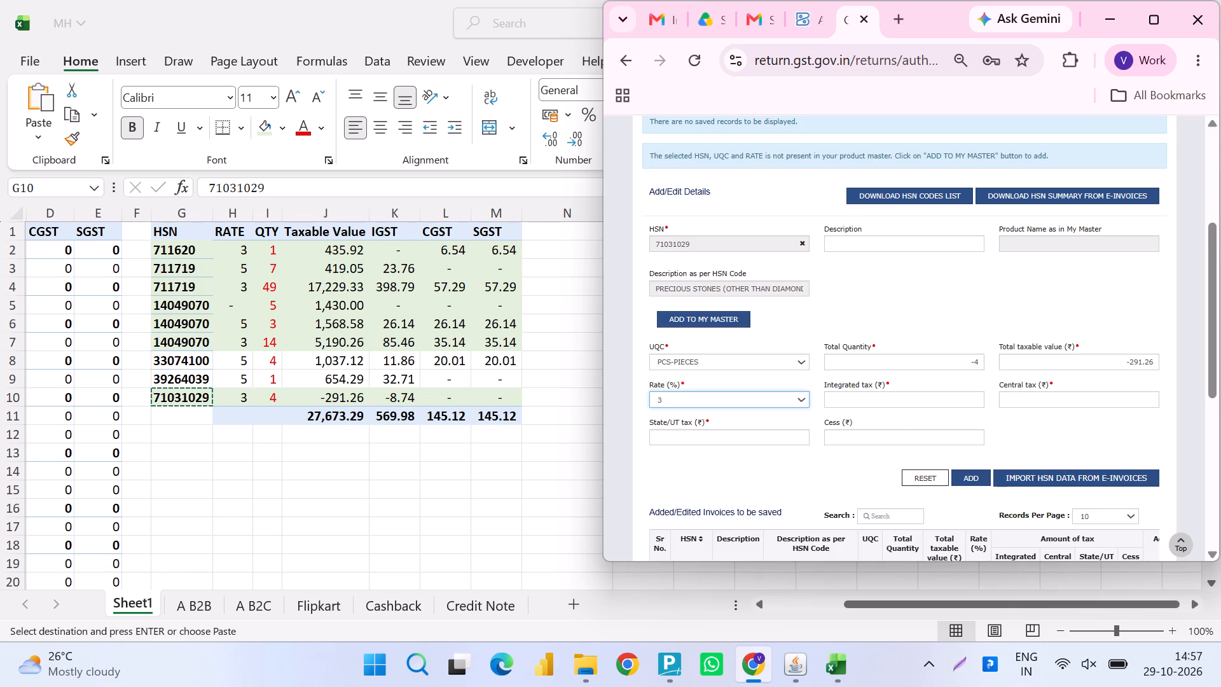
key(Tab)
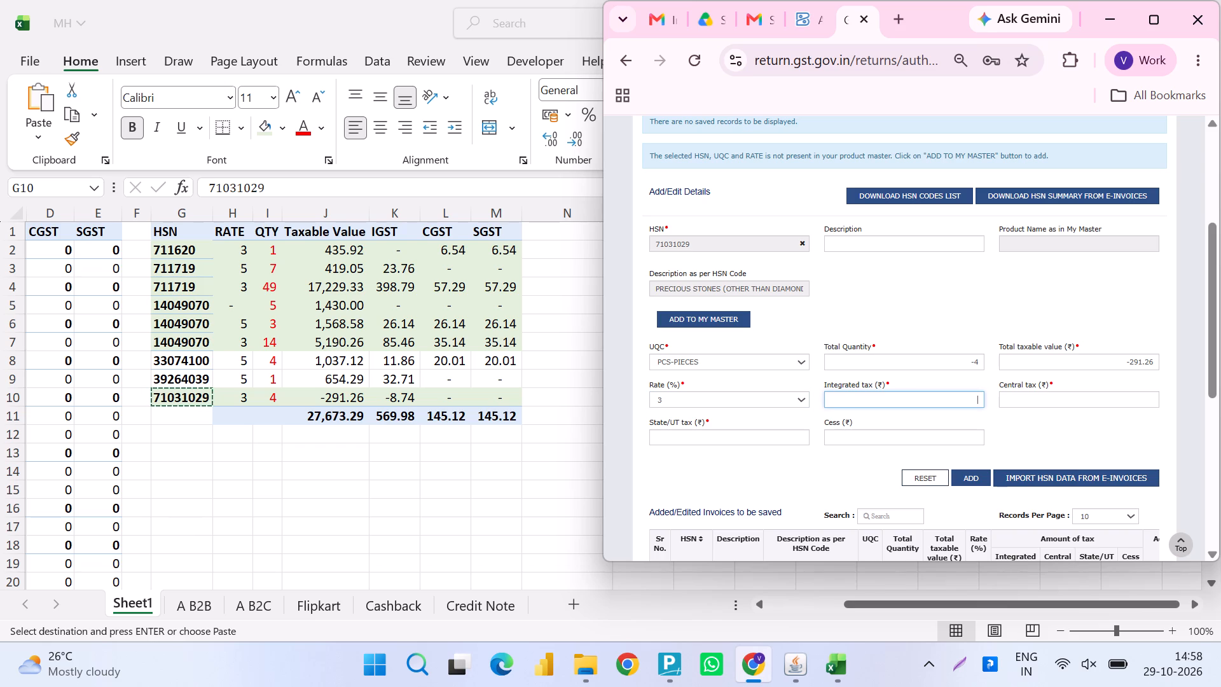
text(-8.74)
key(Tab)
key(0)
key(Tab)
key(0)
key(Tab)
key(0)
key(Tab)
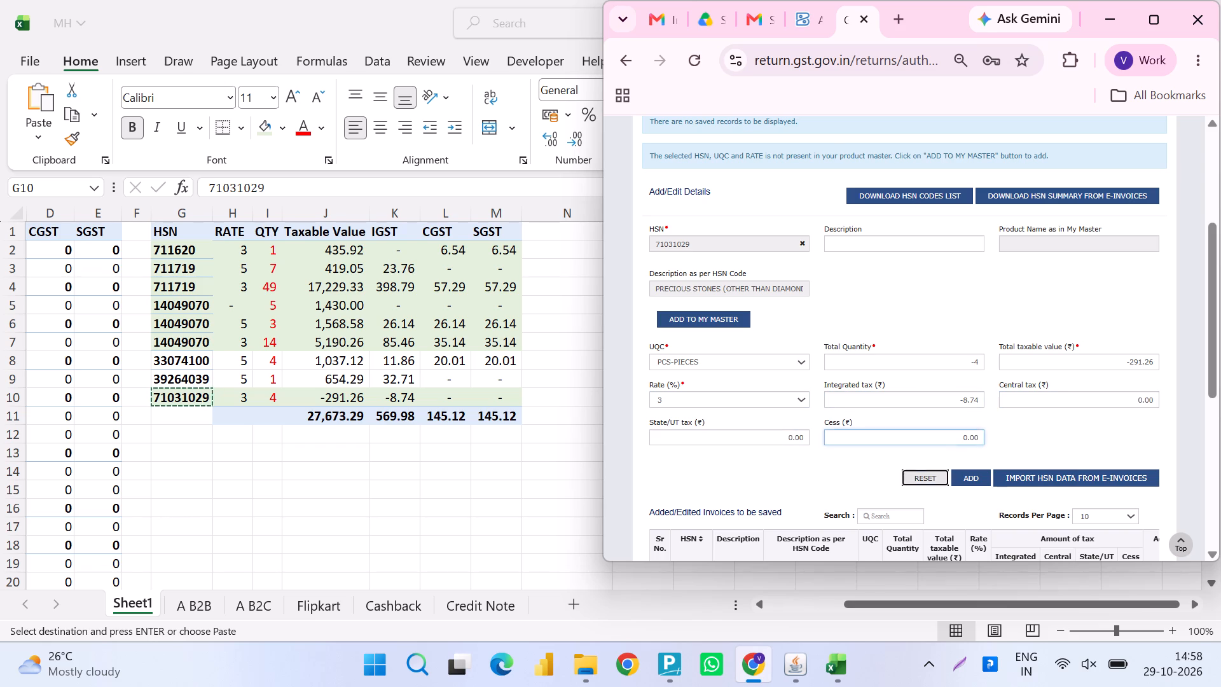
key(Tab)
key(Return)
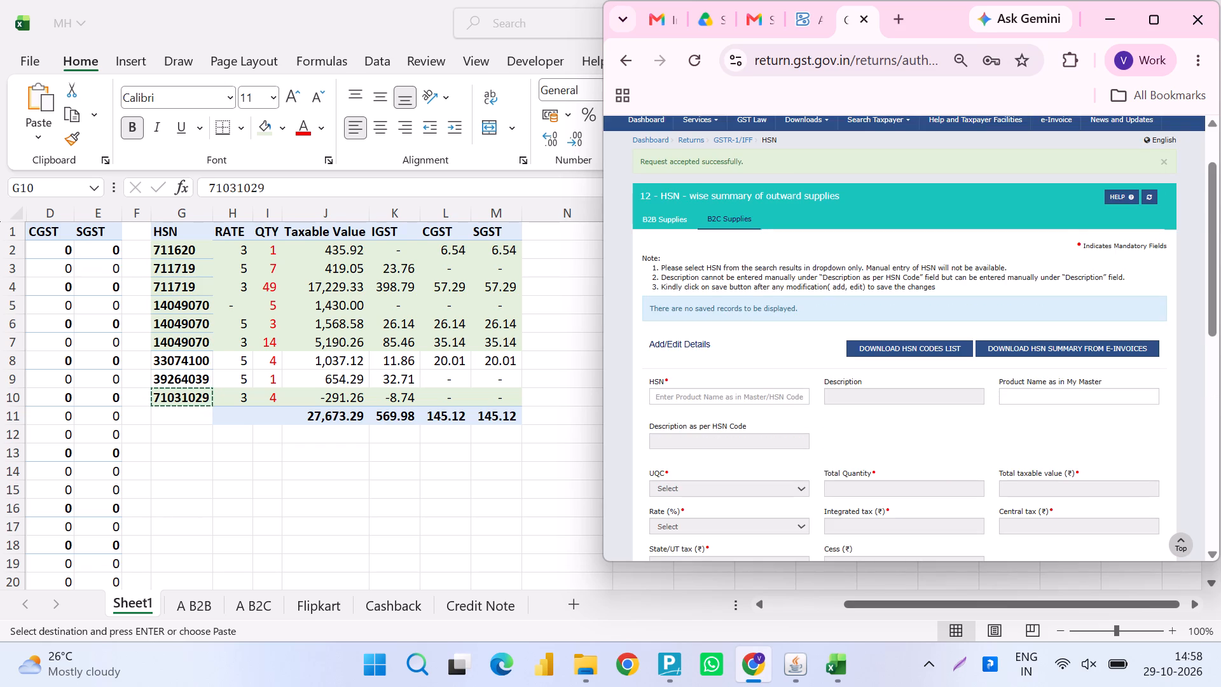
Copy HSN 33074100 from workbook cell G8 into a new B2C record in the GST portal, with UQC PCS-PIECES and quantity 4.
key(alt+Tab)
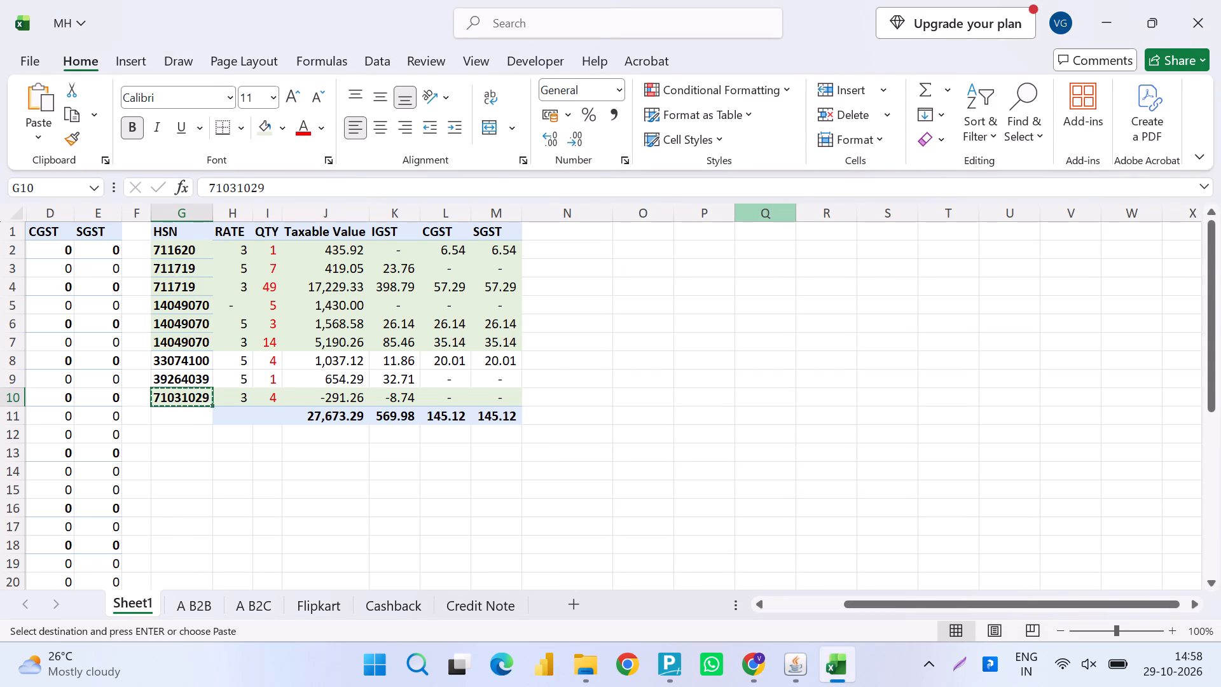
key(Up)
key(Up)
key(ctrl+c)
key(alt+Tab)
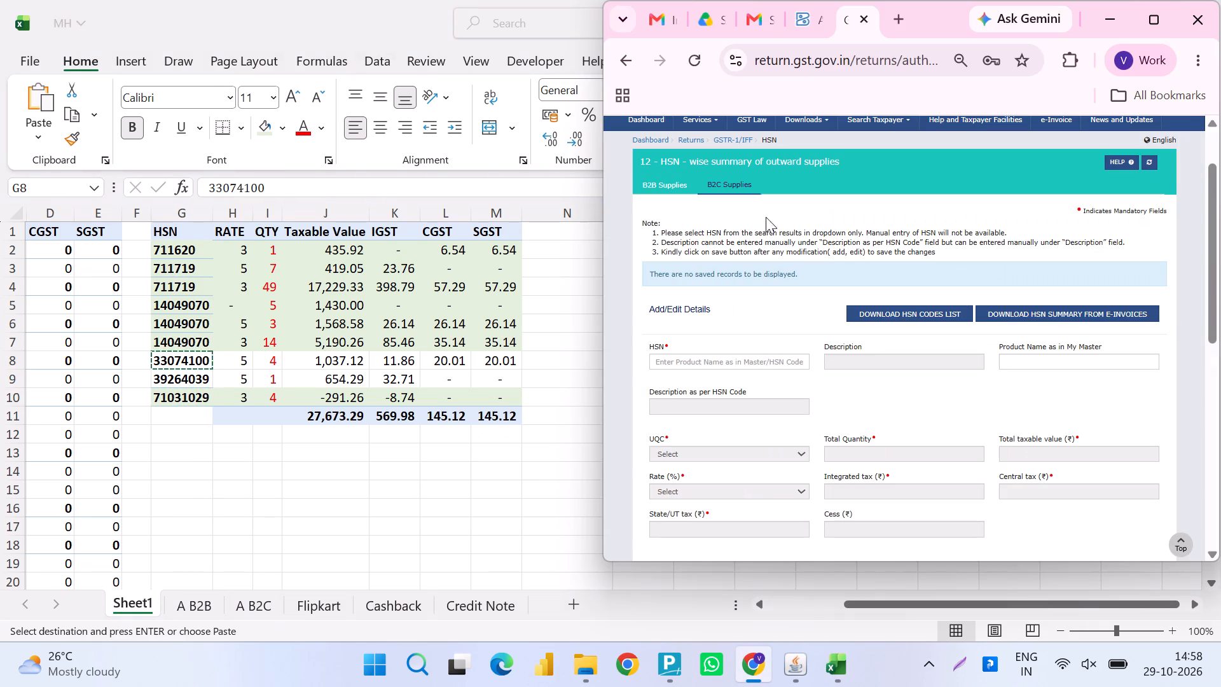
click(726, 368)
key(ctrl+v)
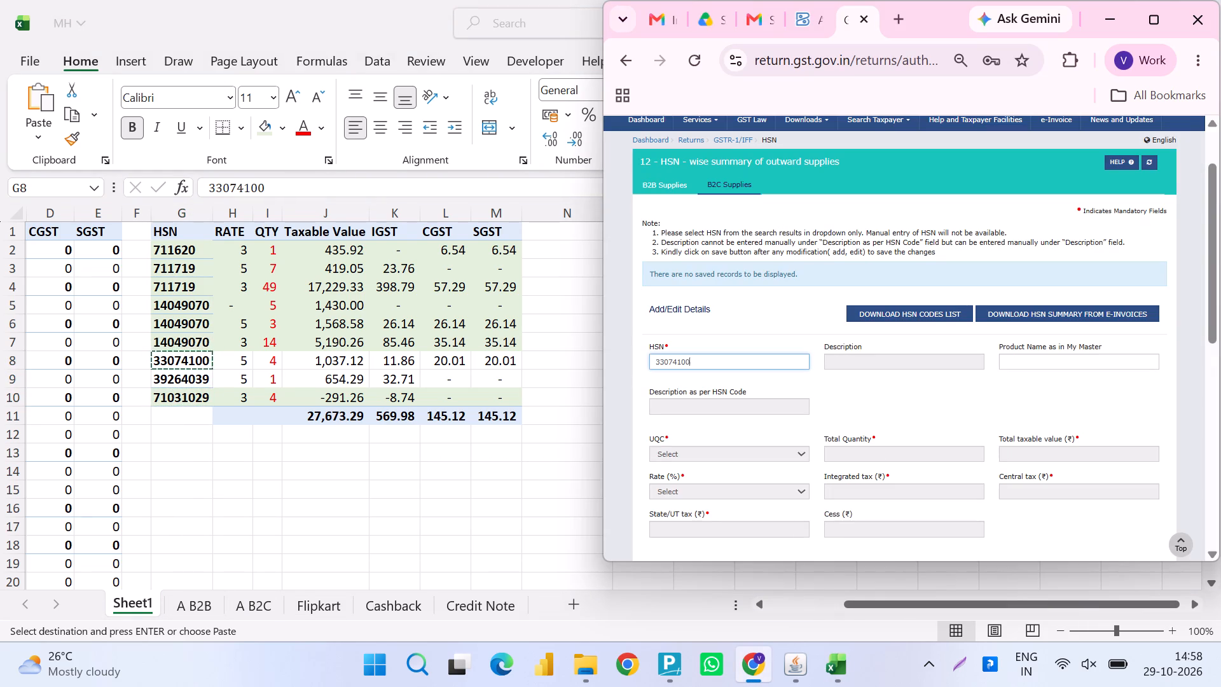
key(Down)
key(Return)
key(Tab)
key(Tab)
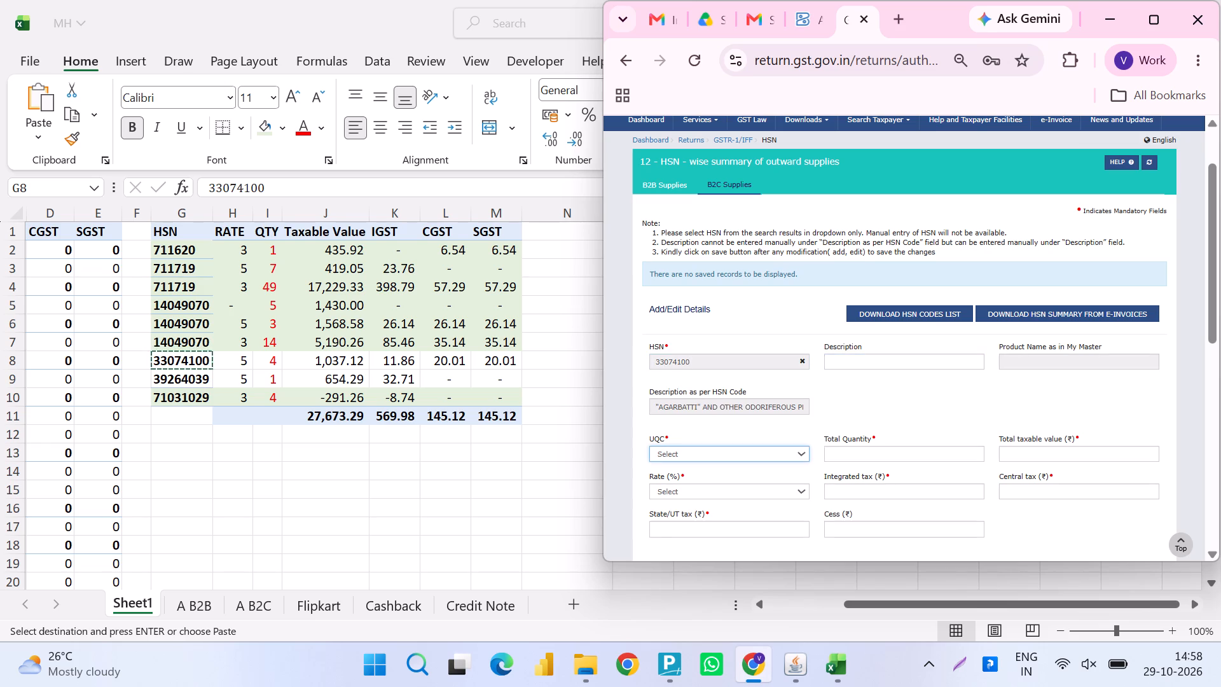
text(pcs)
key(Tab)
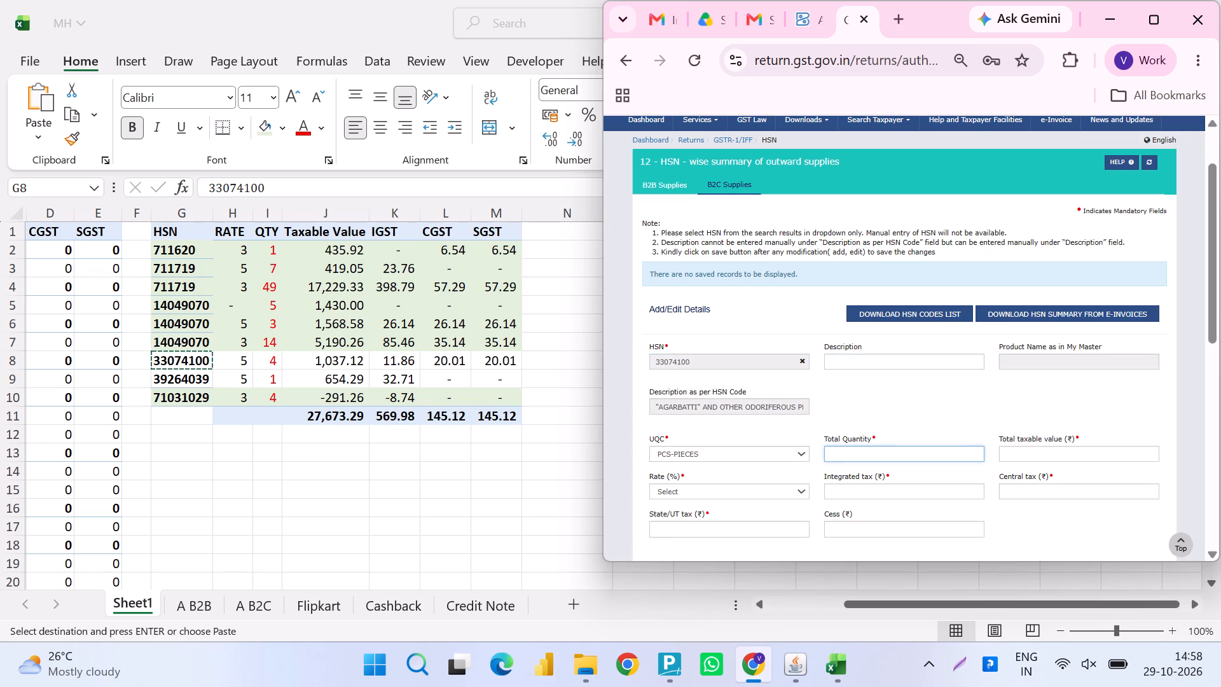
key(4)
key(Tab)
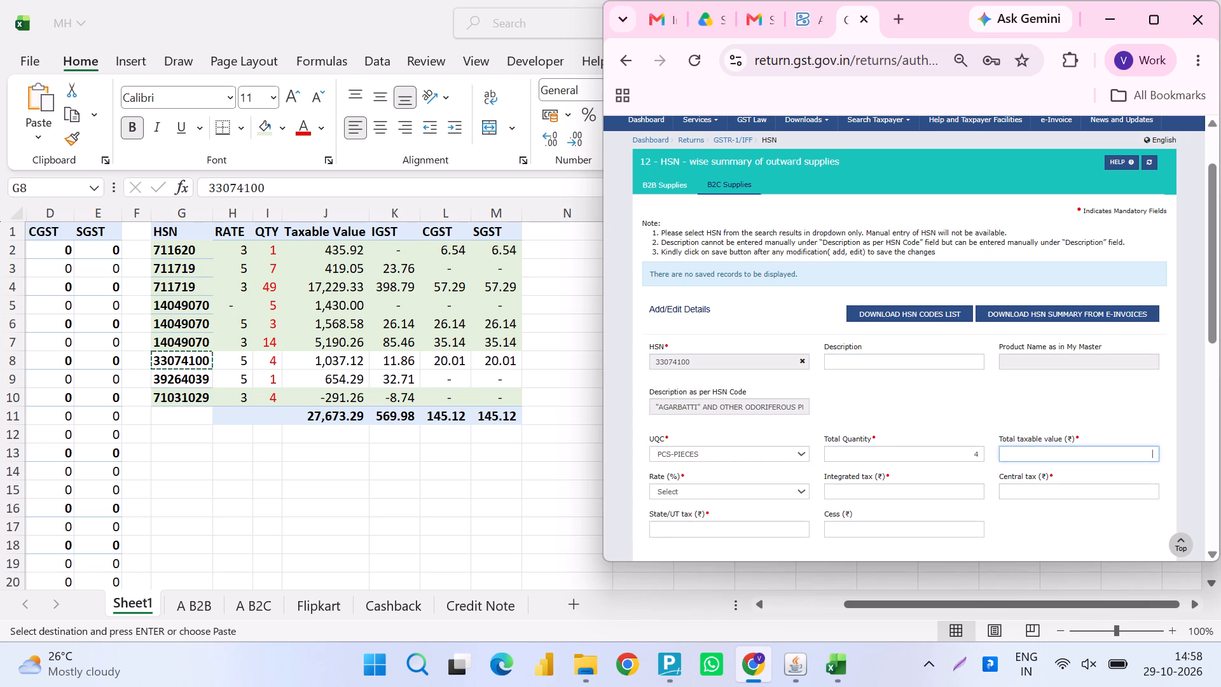
Enter taxable value 1037.12, rate 5%, integrated tax 11.86, and 20.01 for both central and state tax, and add the record.
text(1037)
text(.12)
key(Tab)
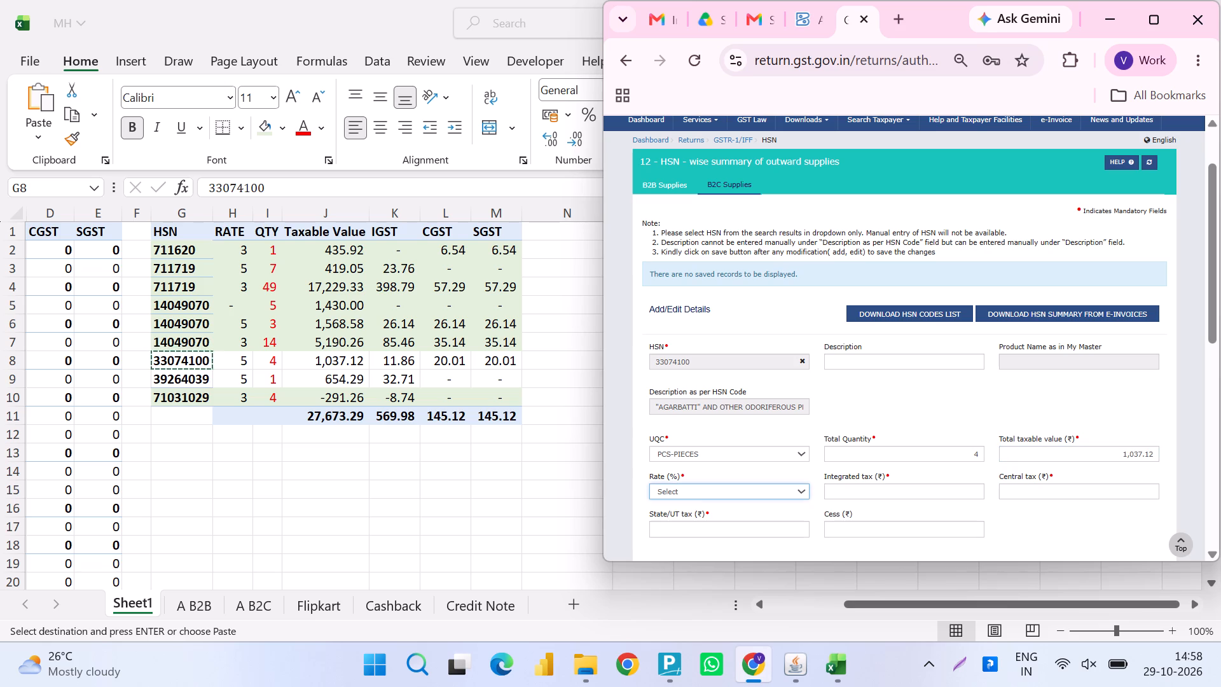
key(5)
key(Tab)
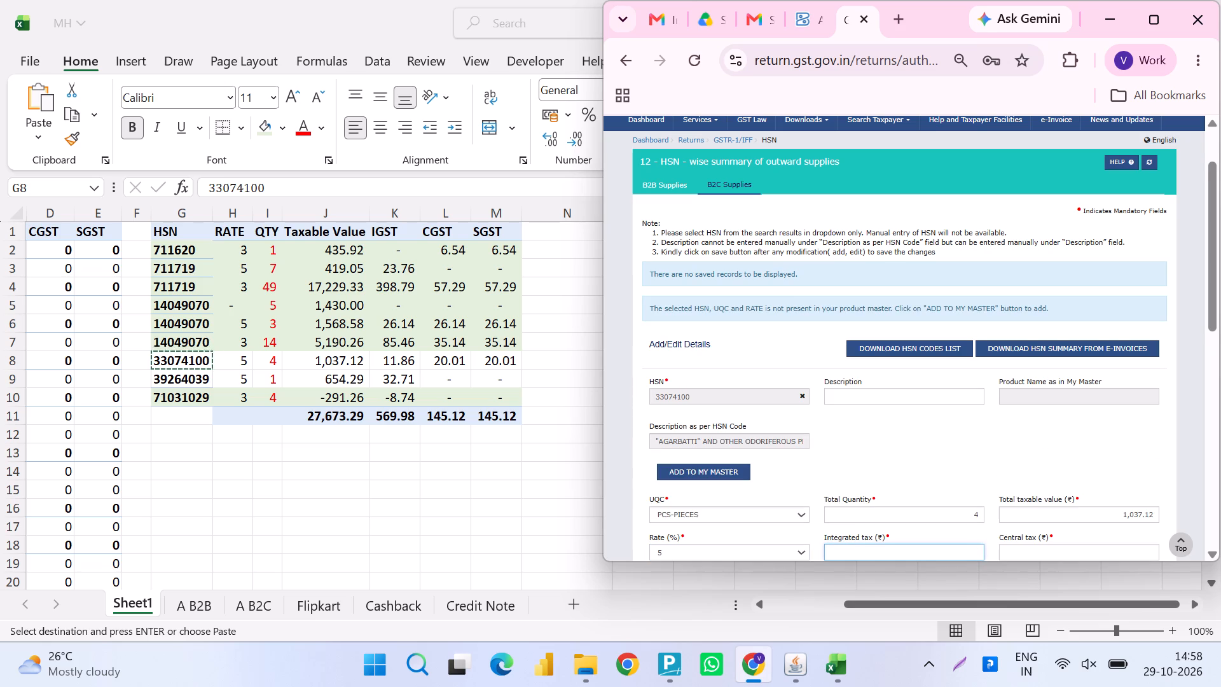
text(11.86)
key(Tab)
text(20.01)
key(Tab)
text(20.01)
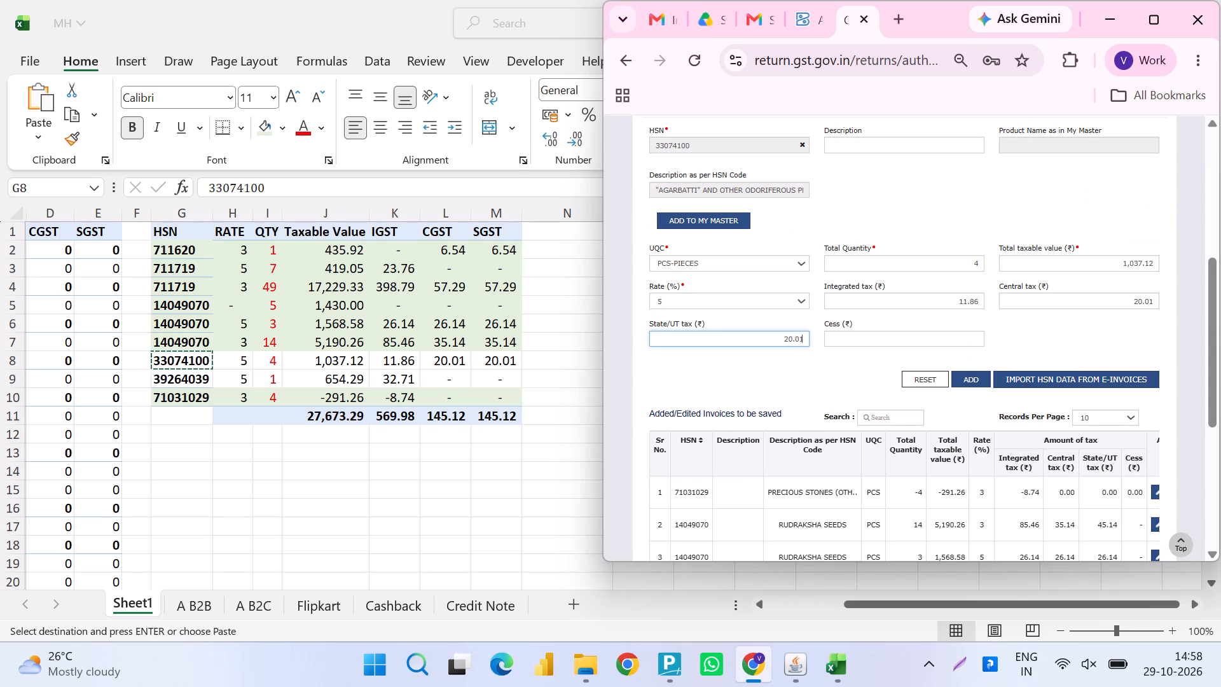
key(Tab)
key(Tab)
key(Tab)
key(Return)
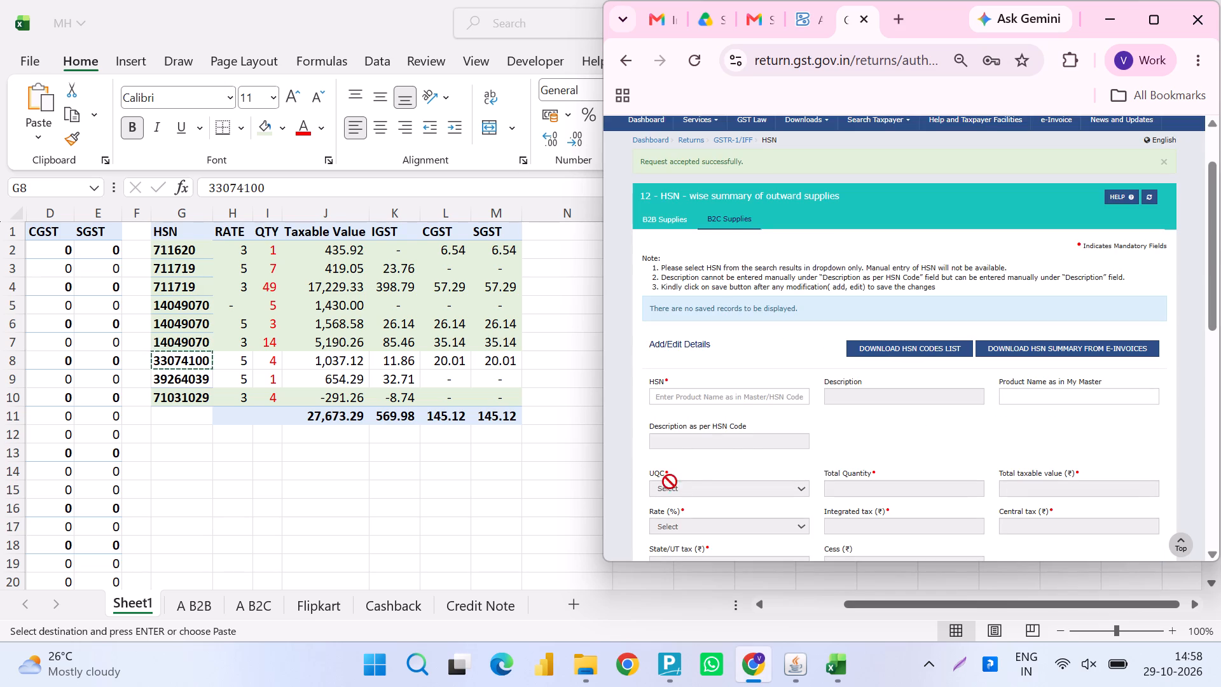
Copy HSN 39264039 from workbook cell G9 into a new B2C record in the GST portal, with UQC PCS-PIECES and quantity 1.
key(alt+Tab)
key(Left)
key(Down)
key(Right)
key(ctrl+c)
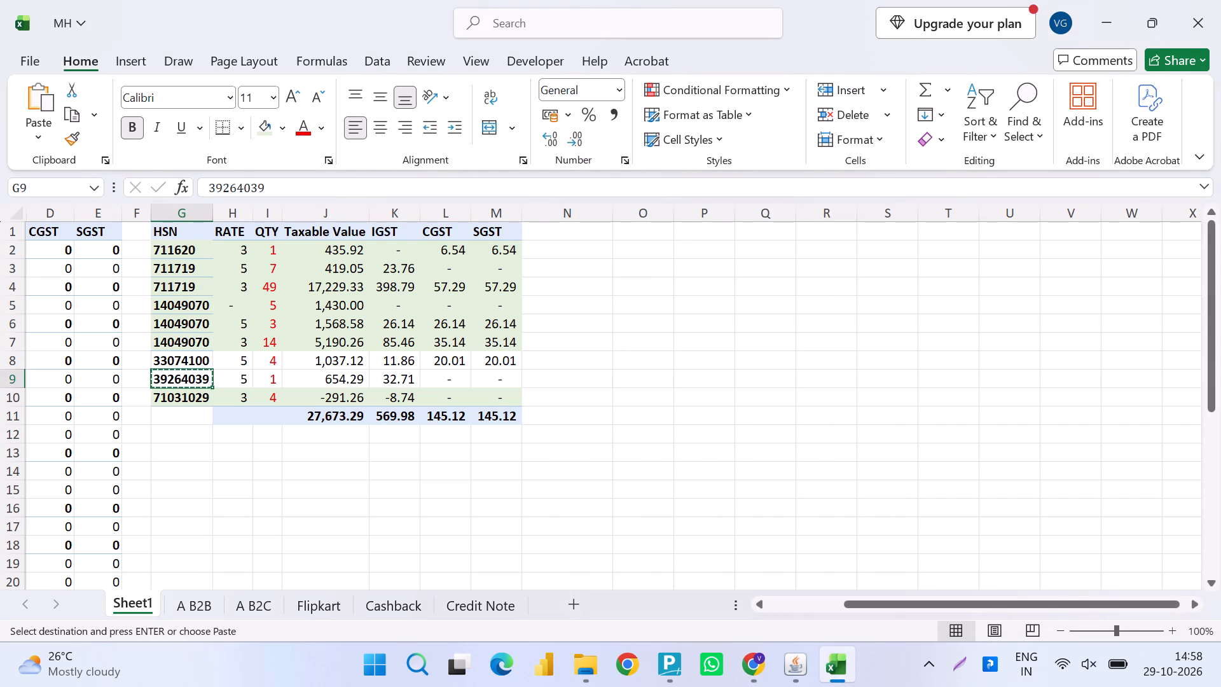
key(alt+Tab)
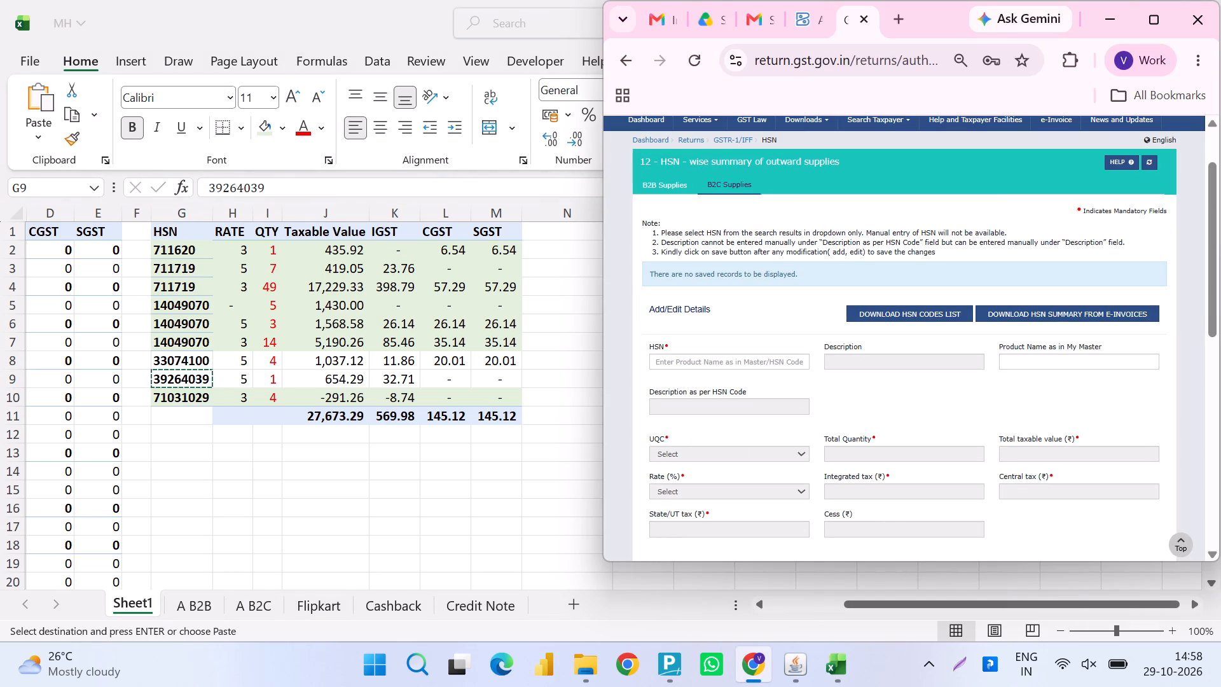
click(806, 363)
key(ctrl+v)
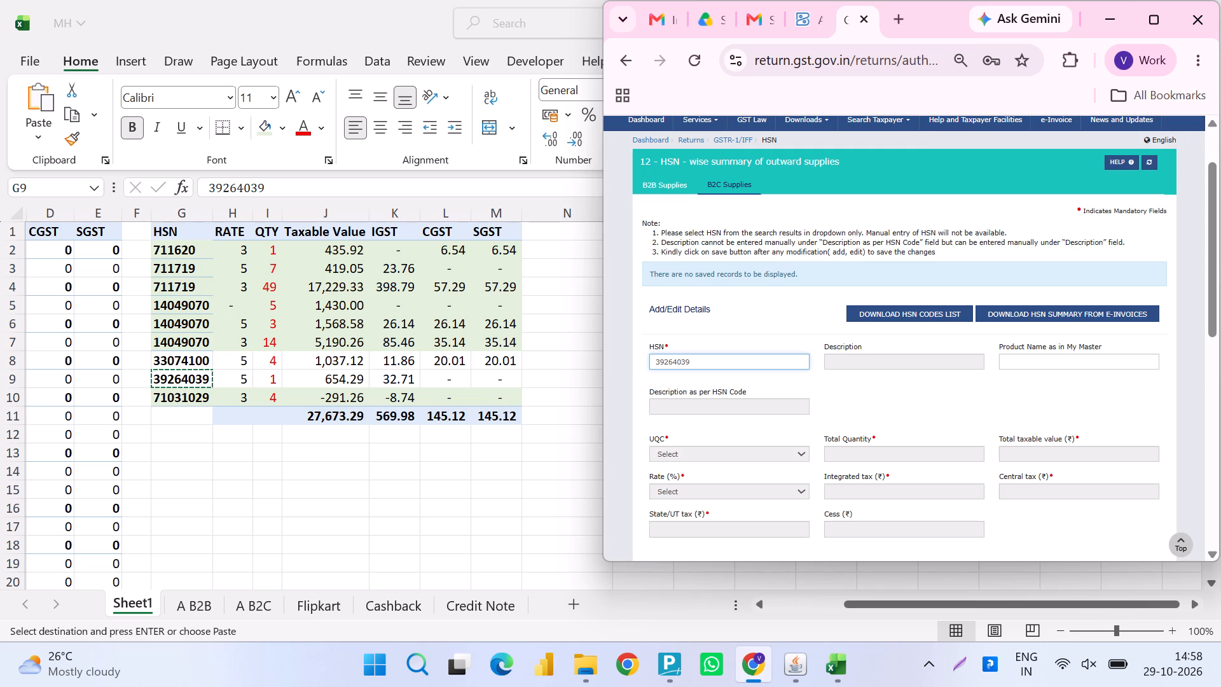
key(Down)
key(Return)
key(Tab)
key(Tab)
text(pcs)
key(Tab)
key(1)
key(Tab)
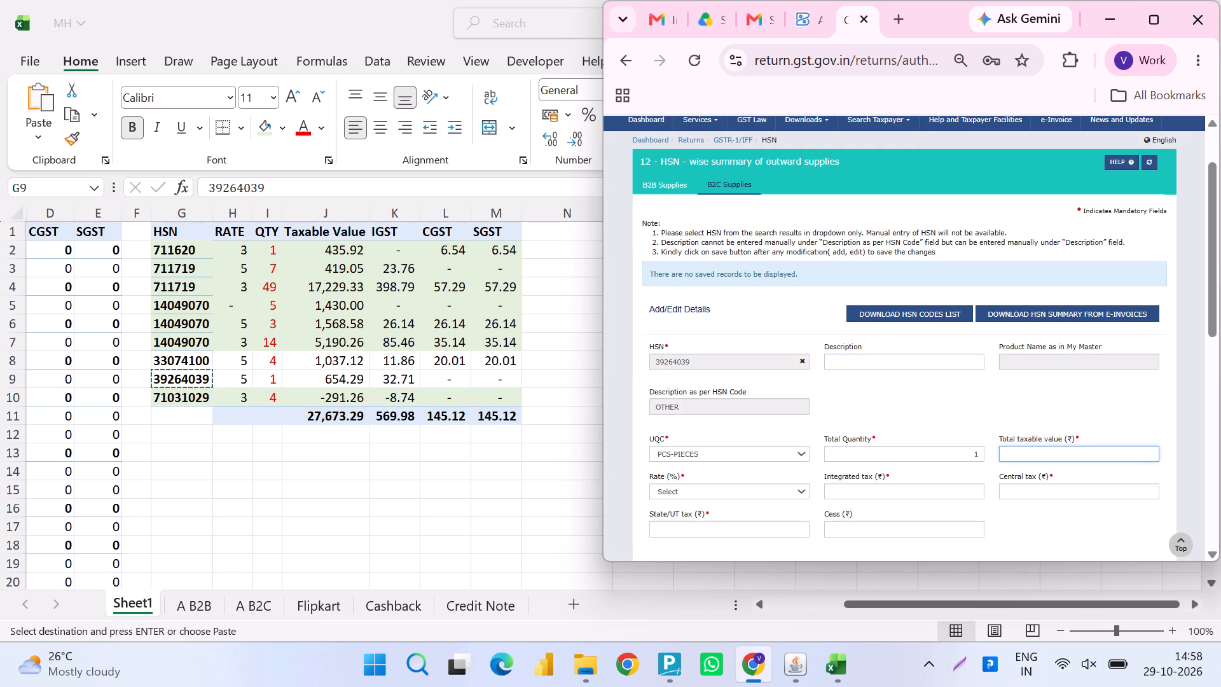
Enter taxable value 654.29, rate 5%, integrated tax 32.71, and 0 for central tax, state tax and cess, and add the record.
text(654)
text(.29)
key(Tab)
key(5)
key(Tab)
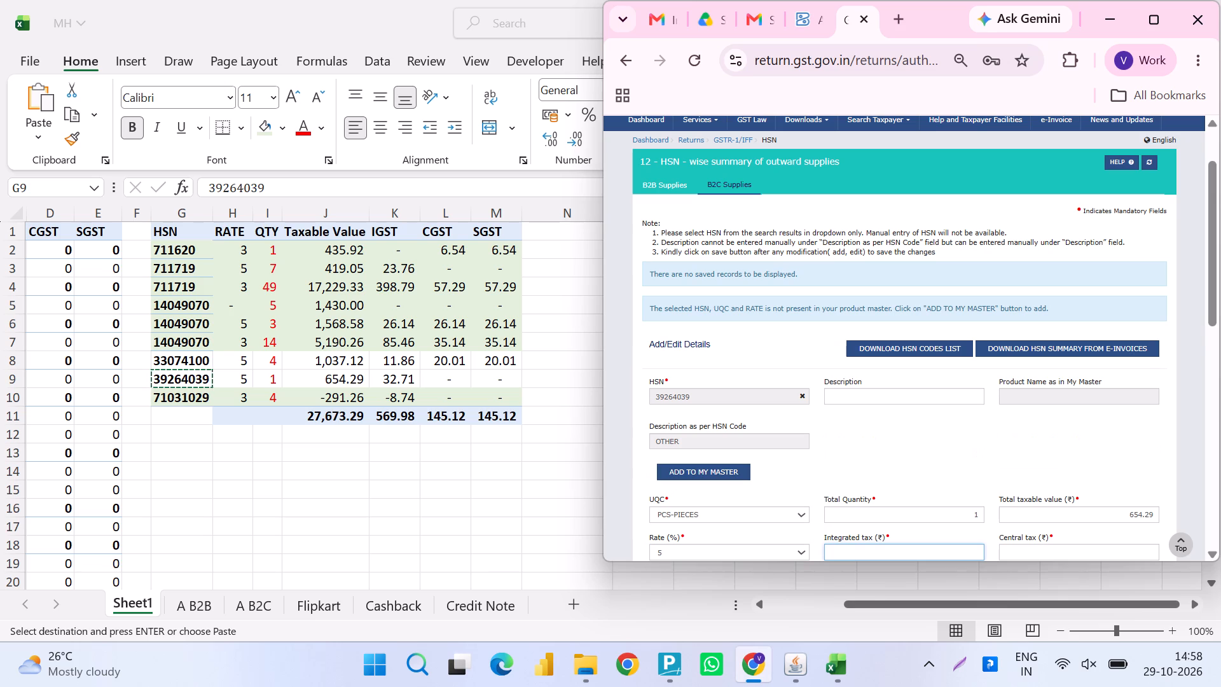
text(32.71)
key(Tab)
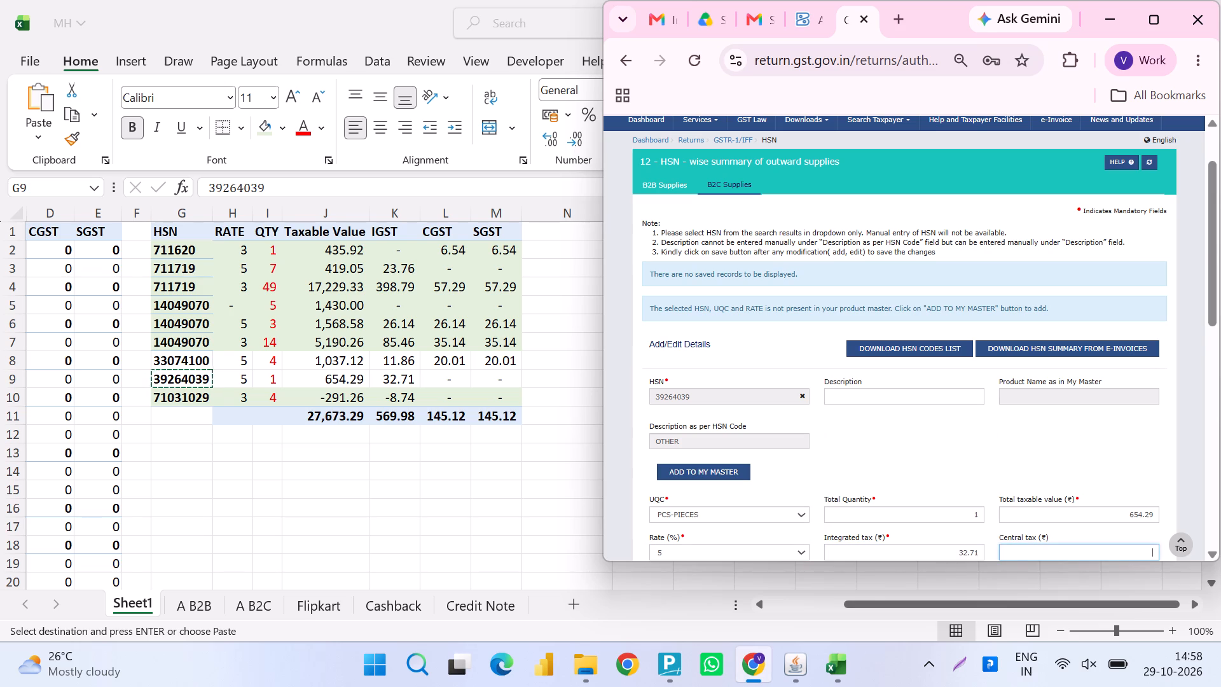
key(0)
key(Tab)
key(0)
key(Tab)
key(0)
key(Tab)
key(Tab)
key(Return)
key(backslash)
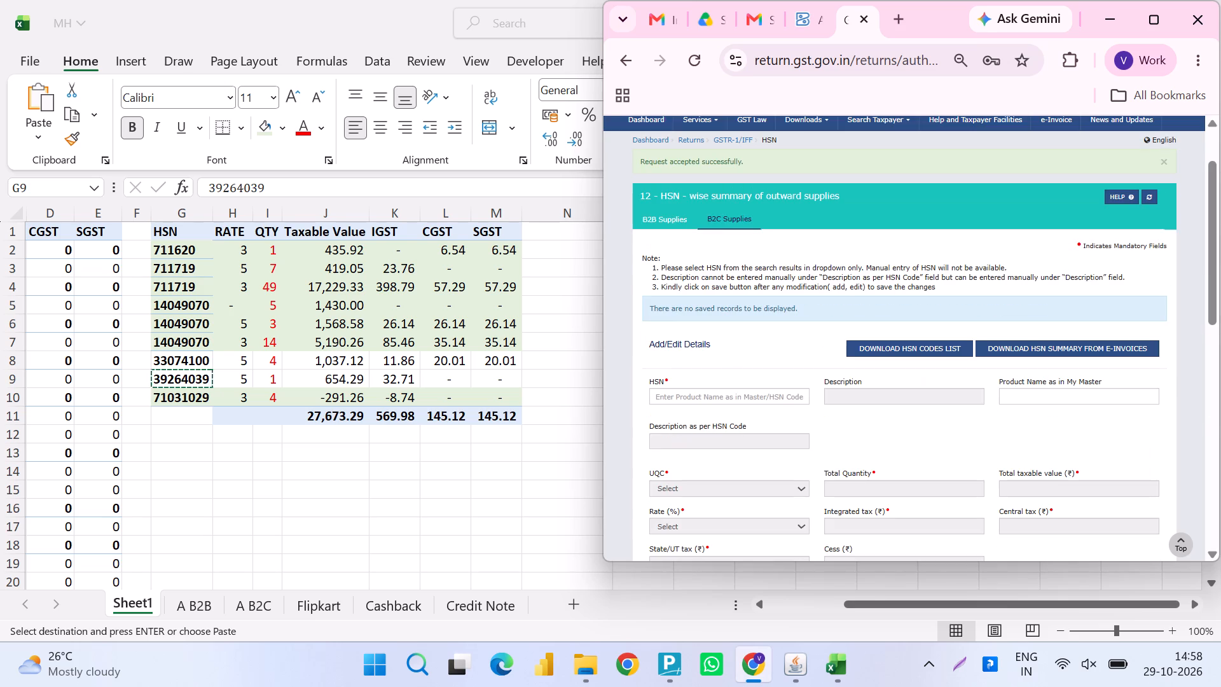
Save all the added B2C HSN records and go back to the GSTR-1 details page.
scroll(806, 363, down, 4)
scroll(866, 363, down, 3)
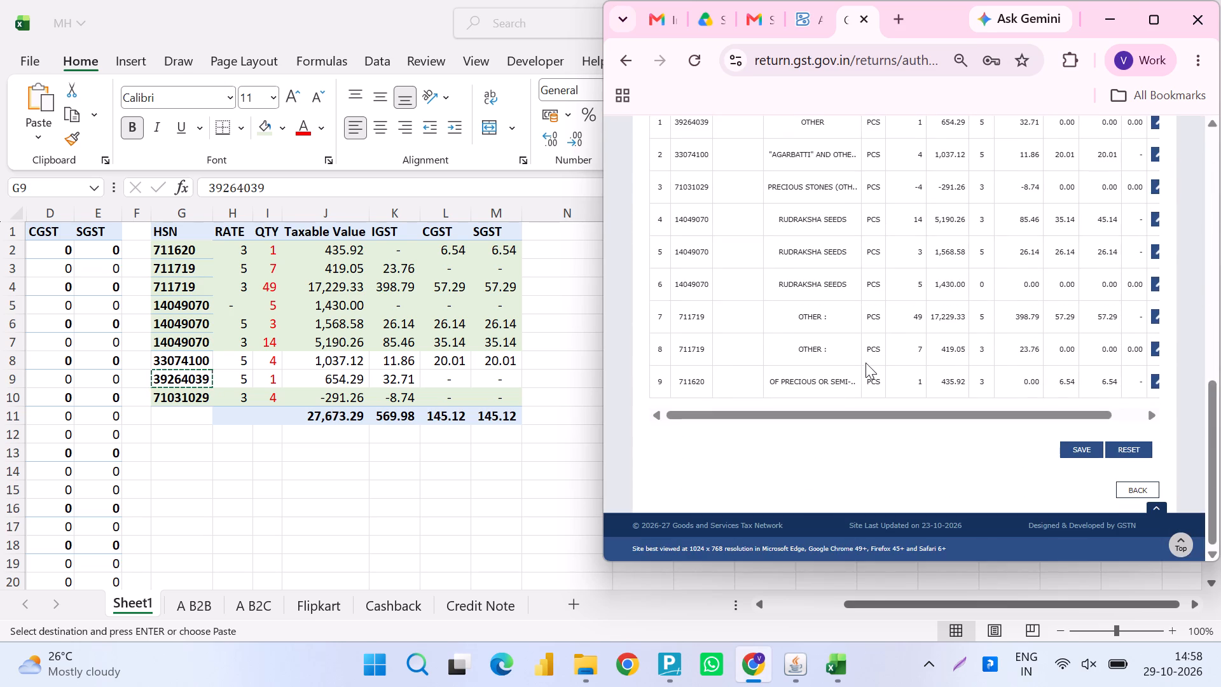
click(1085, 454)
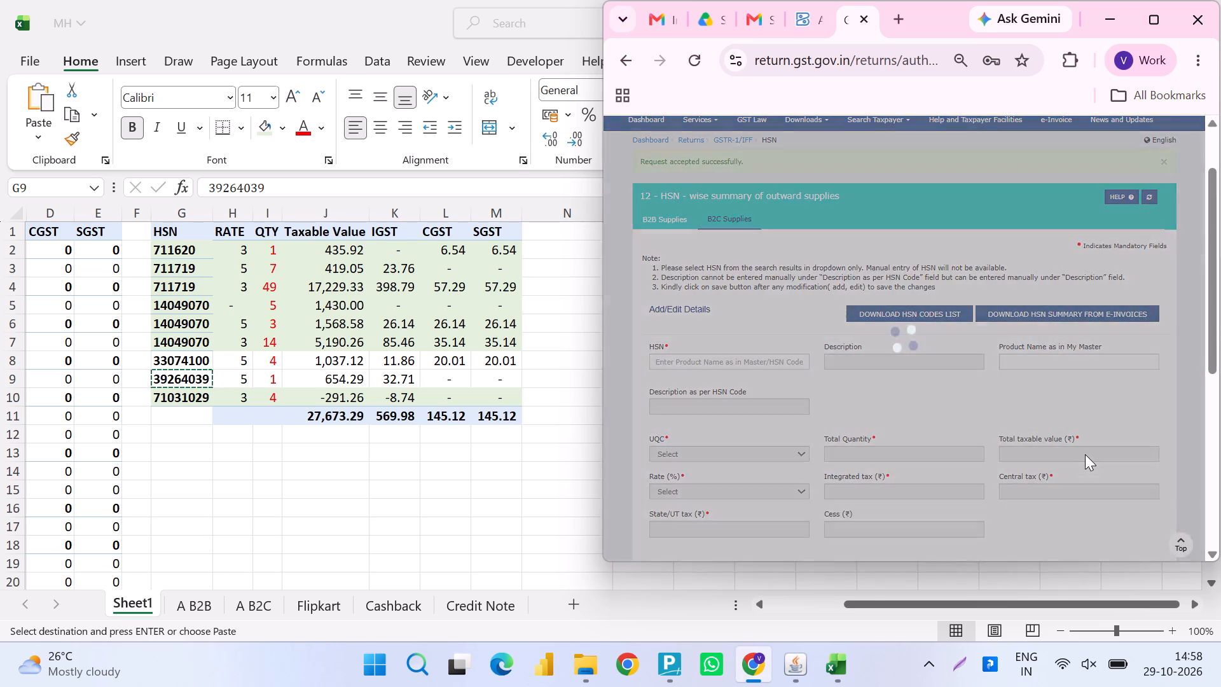
scroll(1085, 454, down, 6)
click(1150, 490)
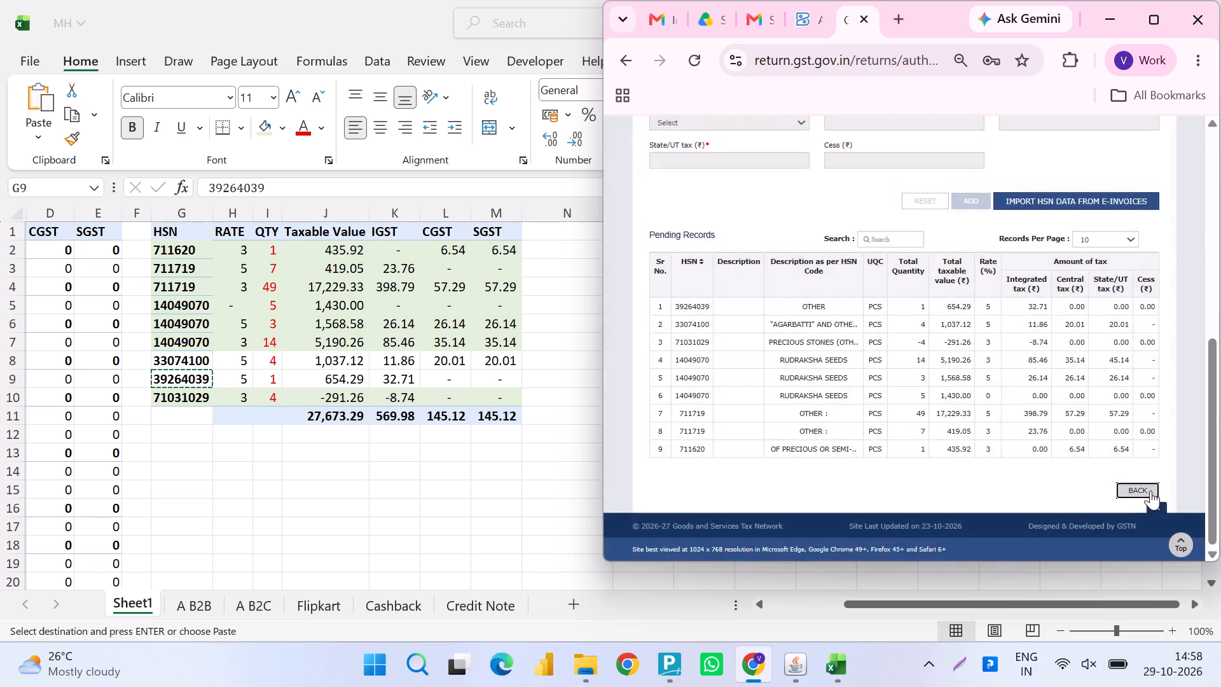
scroll(921, 451, down, 1)
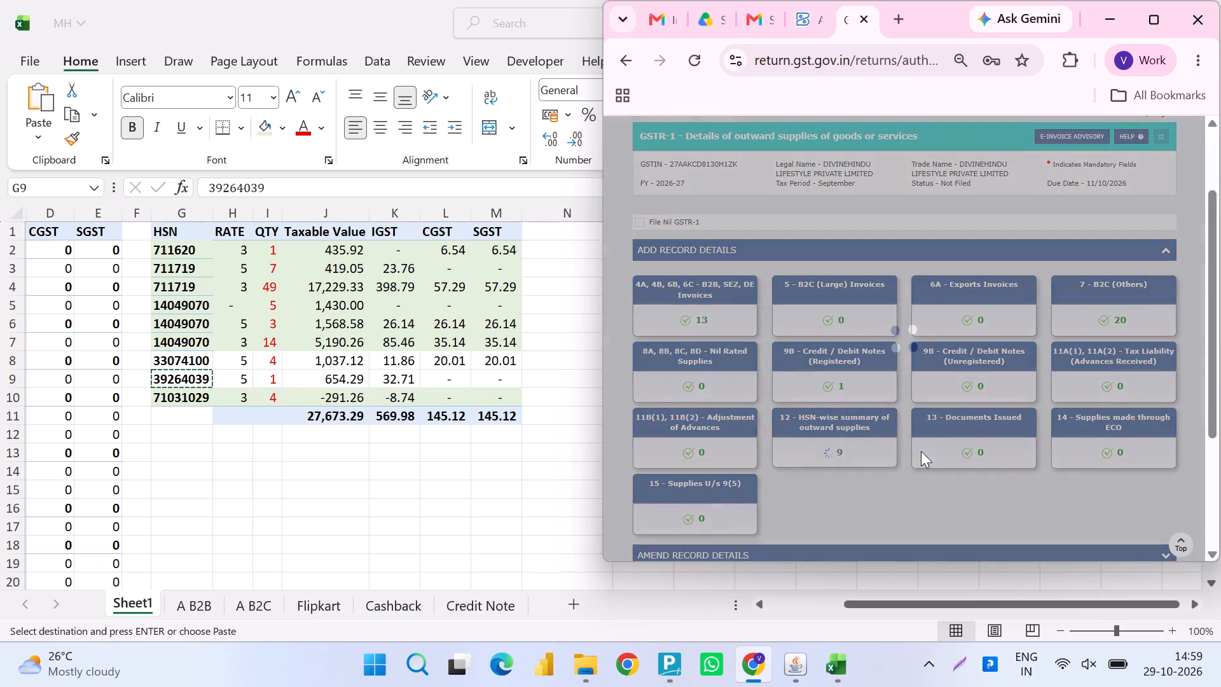
key(Up)
In the MH workbook, clear the fill colour from the HSN summary rows G2:M10 and save the workbook.
key(alt+Tab)
key(Up)
key(Up)
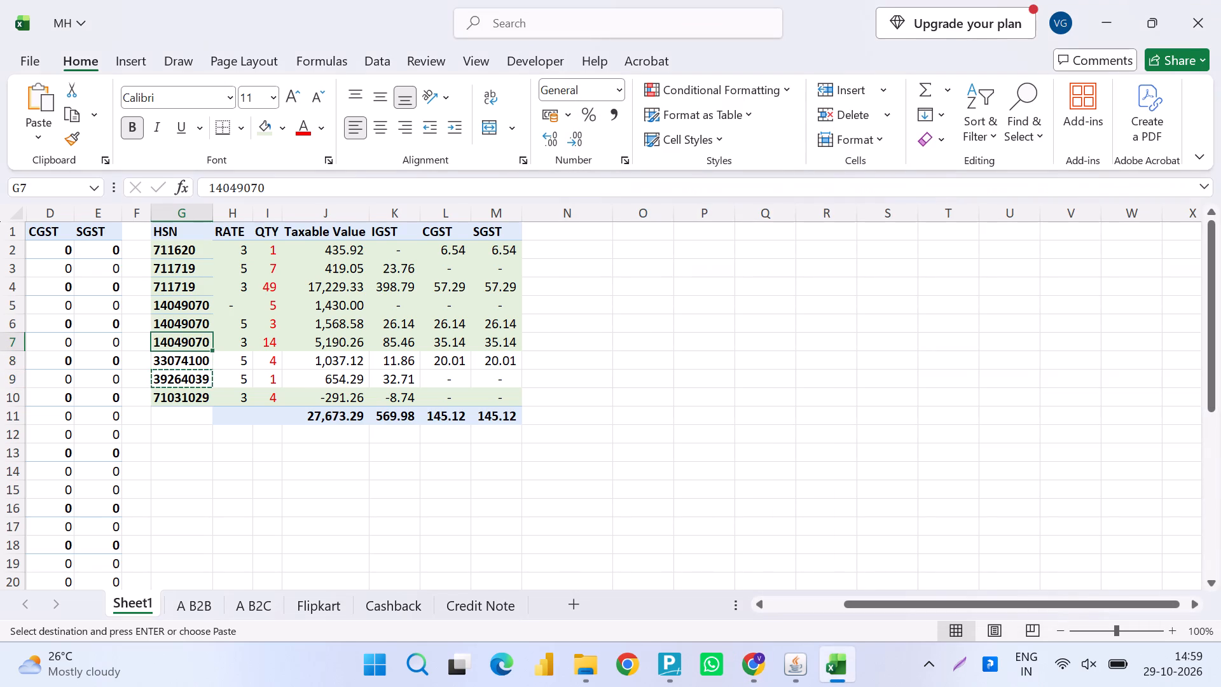
key(ctrl+Up)
key(ctrl+Down)
key(ctrl+shift+Up)
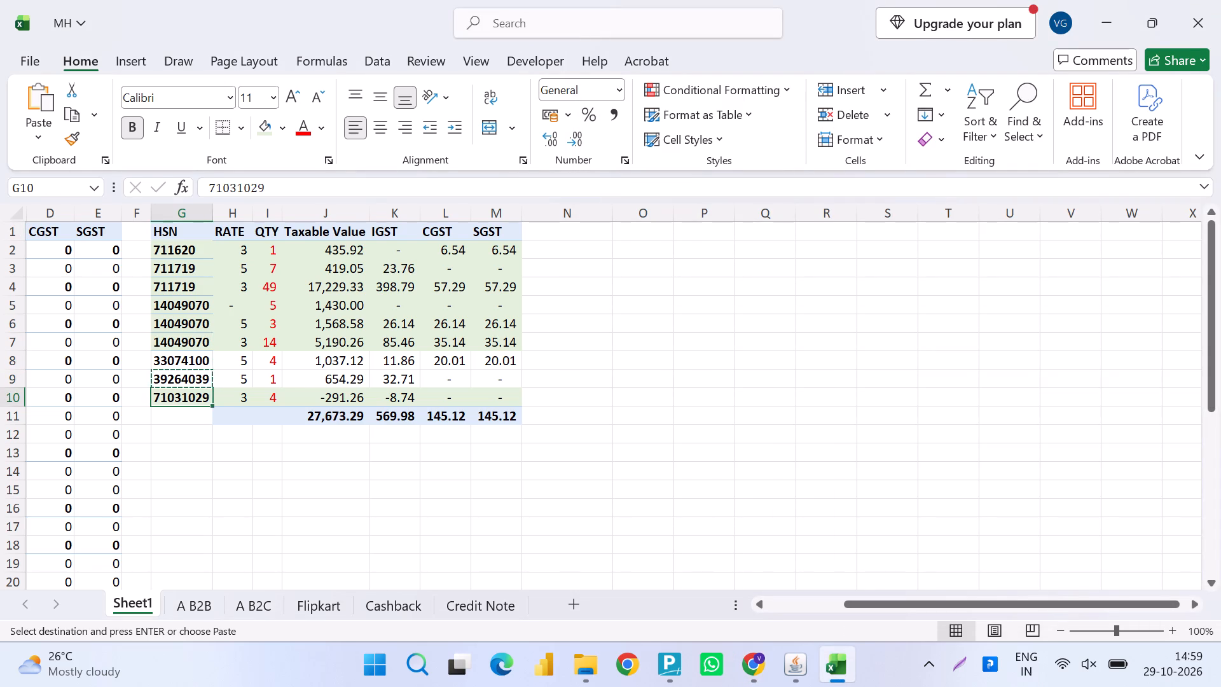
key(shift+Down)
key(ctrl+shift+Right)
text(hhn)
key(ctrl+s)
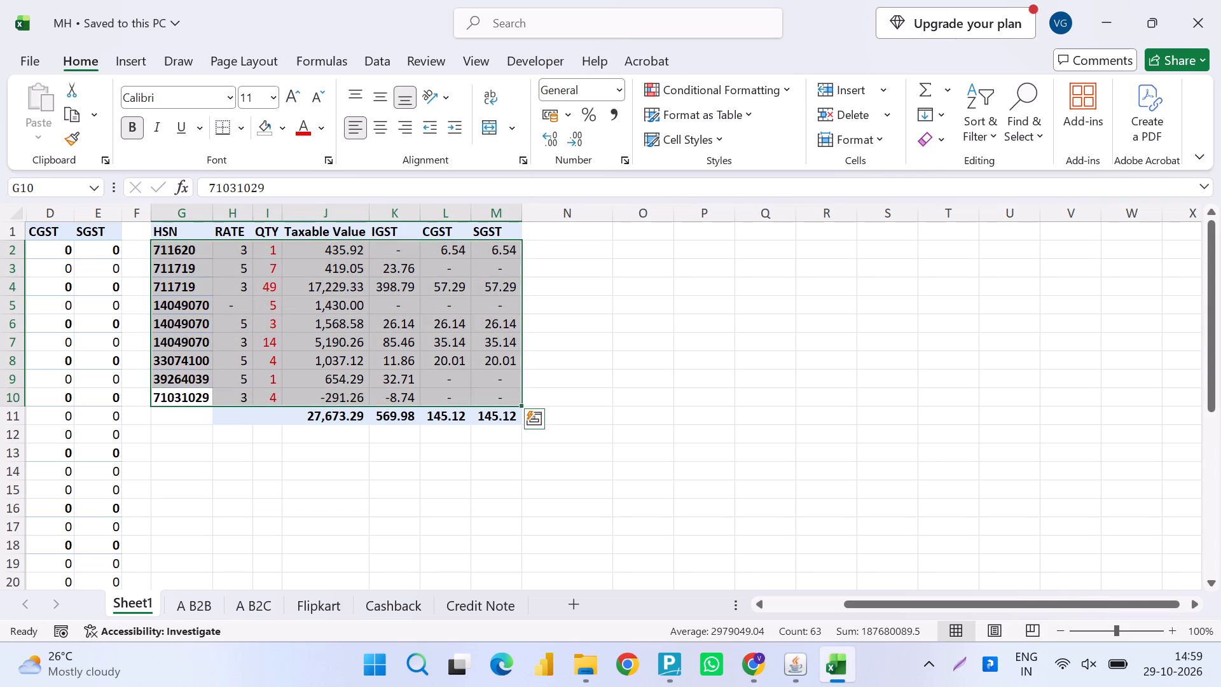
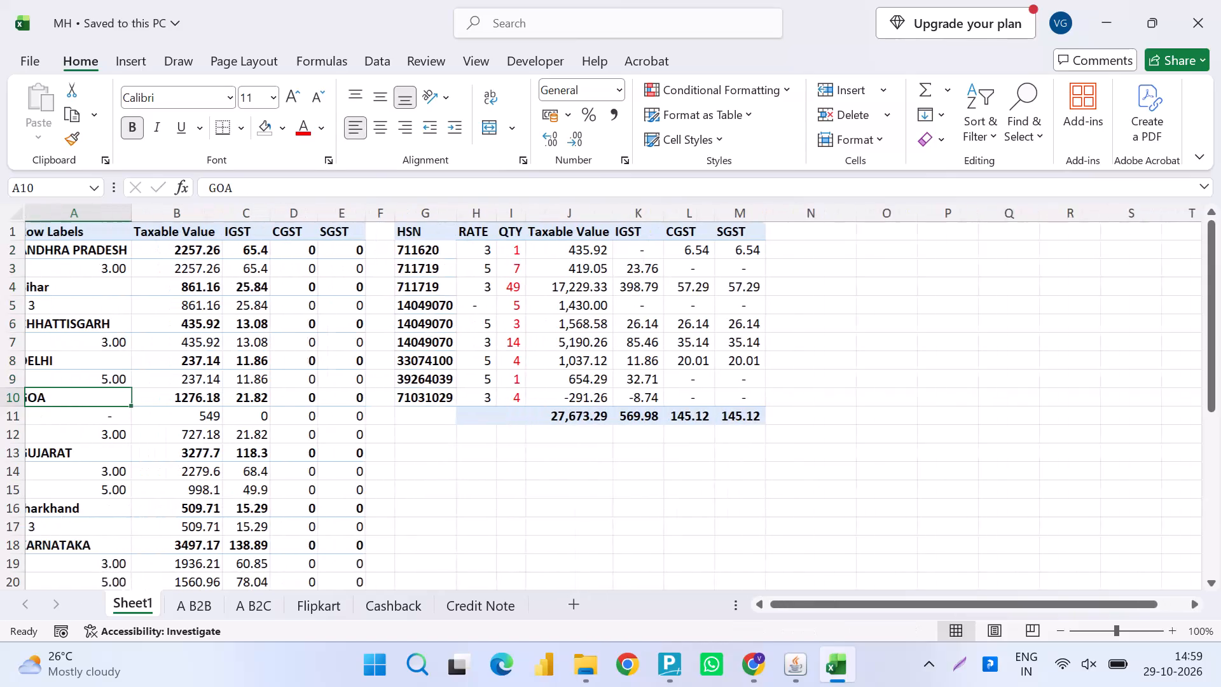
Save the MH workbook.
key(ctrl+s)
Switch to the GST portal, maximise its window and generate the GSTR-1 summary.
key(alt+Tab)
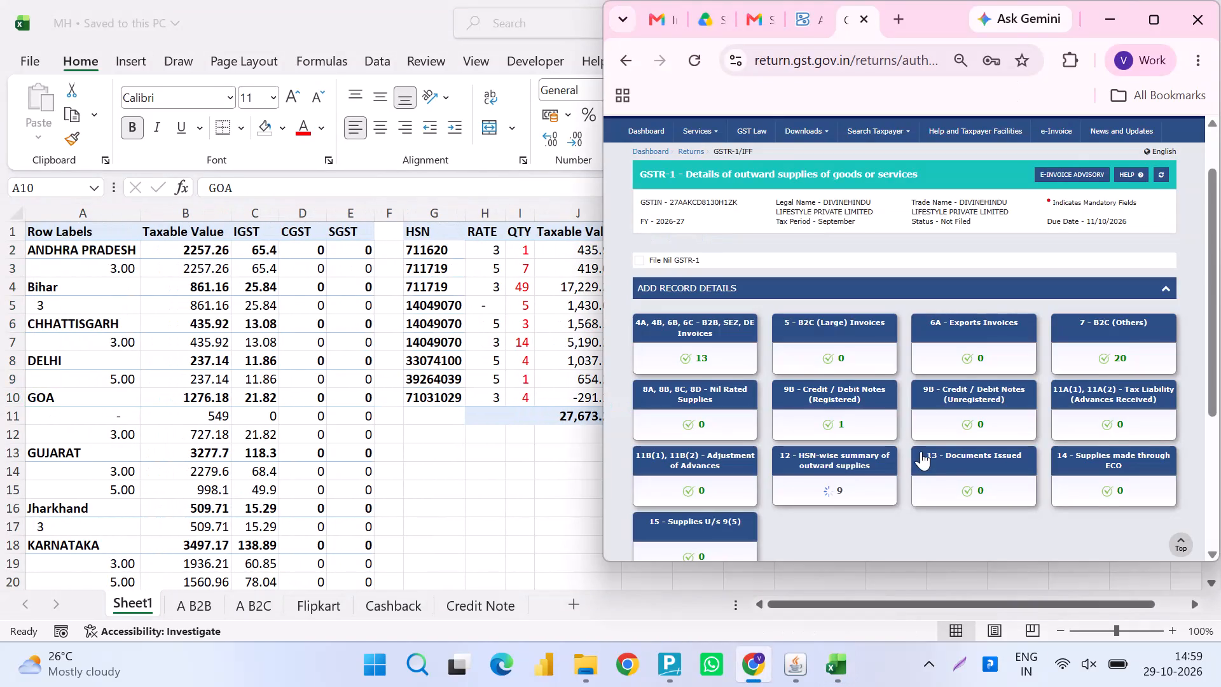
key(super+Up)
scroll(921, 451, down, 4)
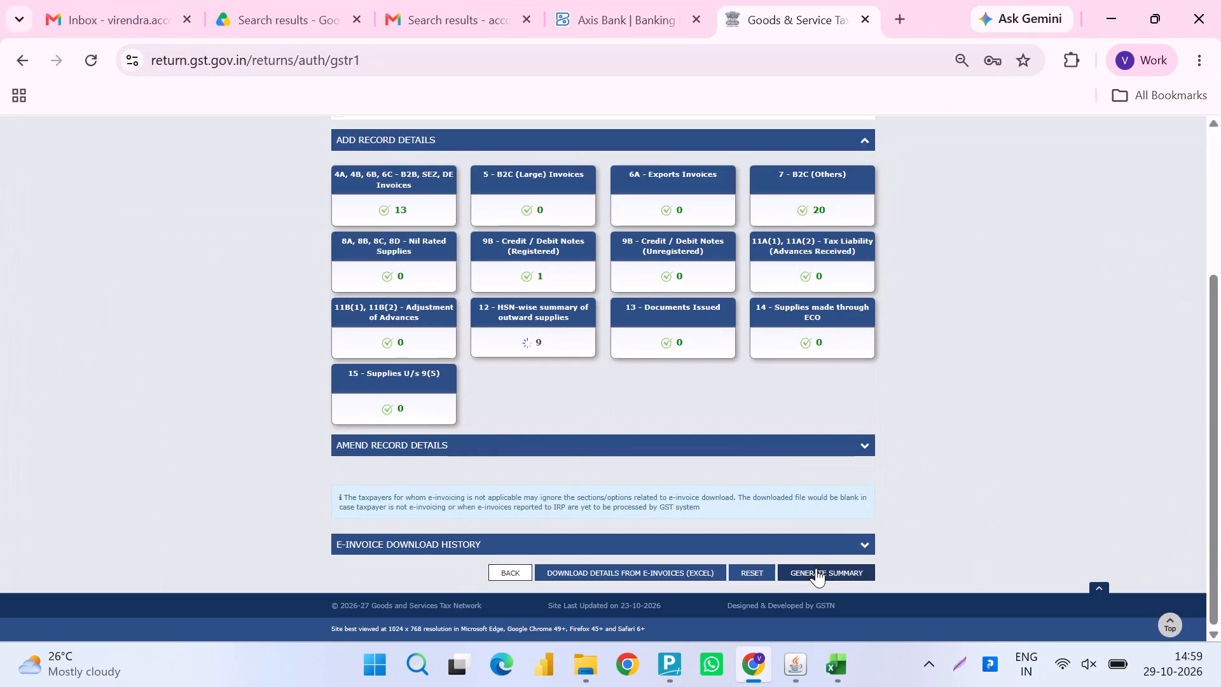
click(816, 568)
In the MH workbook's A B2C sheet, copy the first invoice number, PNQ3-C-73, from cell B2.
key(alt+Tab)
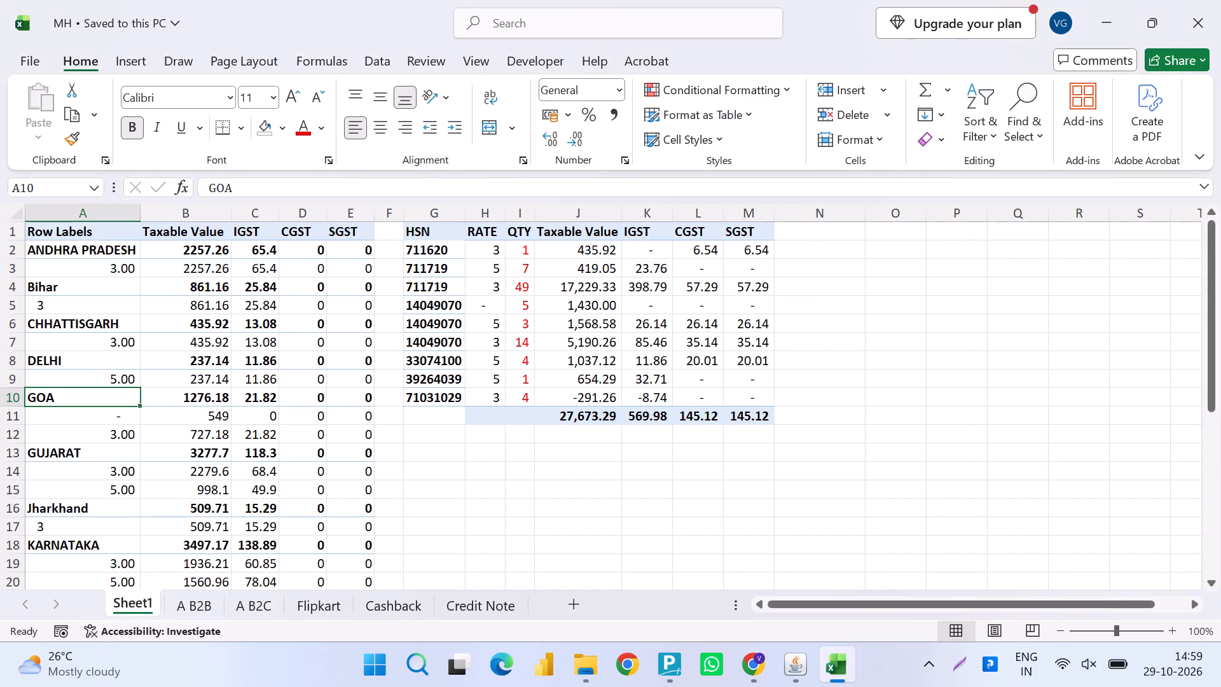
click(253, 606)
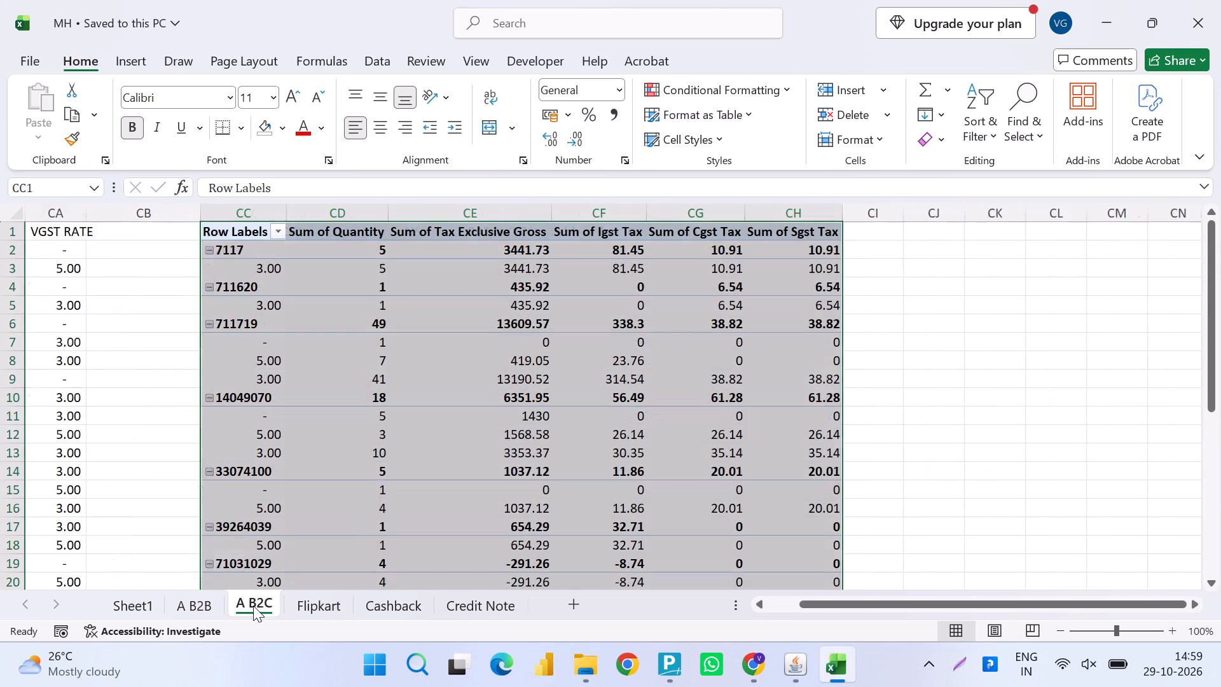
key(ctrl+Up)
key(ctrl+Left)
key(ctrl+Left)
key(Right)
key(Down)
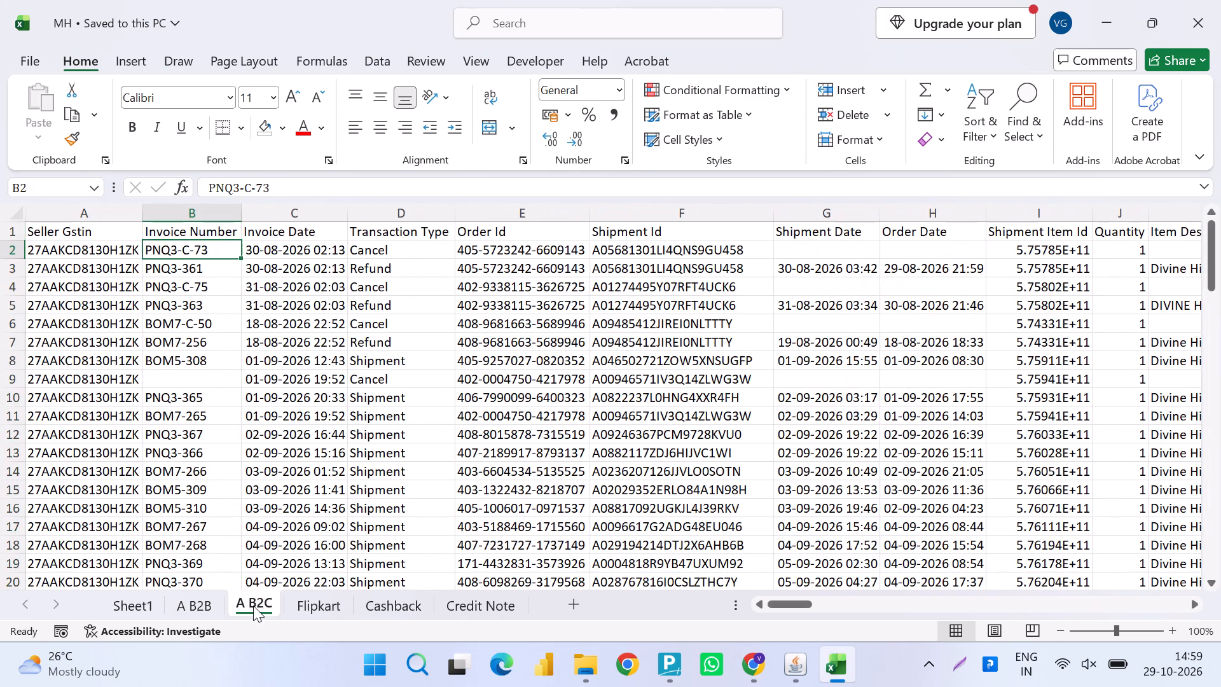
key(ctrl+c)
In GSTR-1 table 13 - Documents Issued, add an outward supply invoice row and paste PNQ3-C-73 as its From serial number.
key(alt+Tab)
click(693, 602)
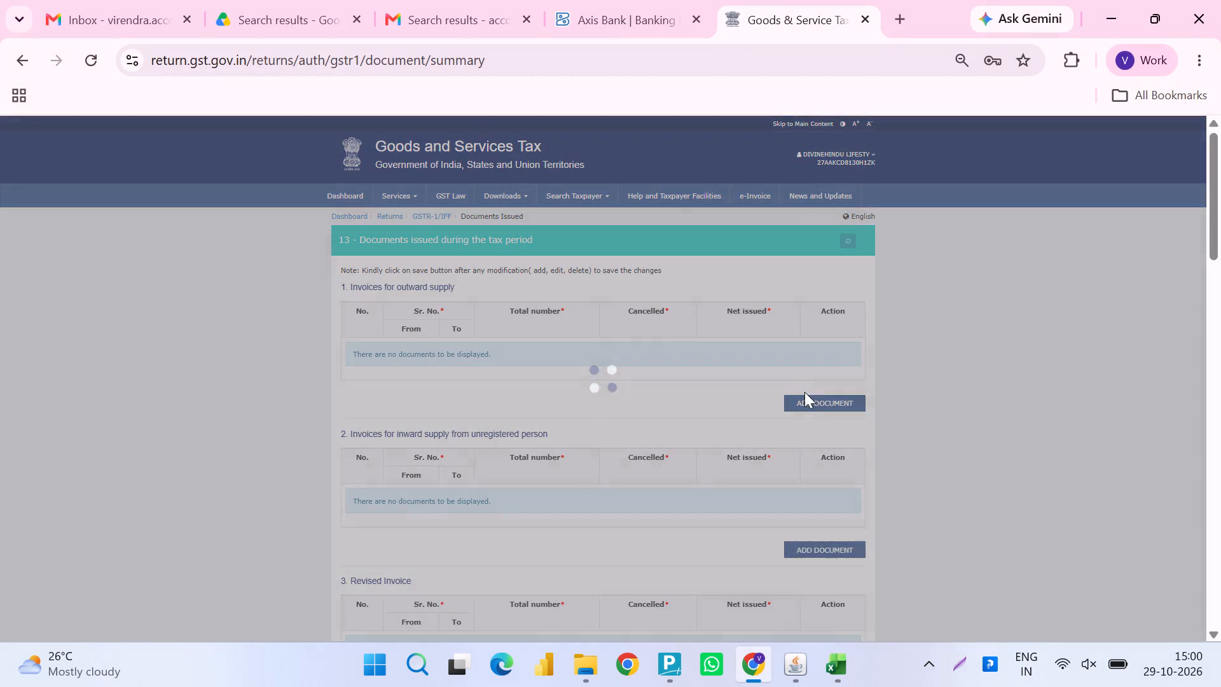
click(813, 403)
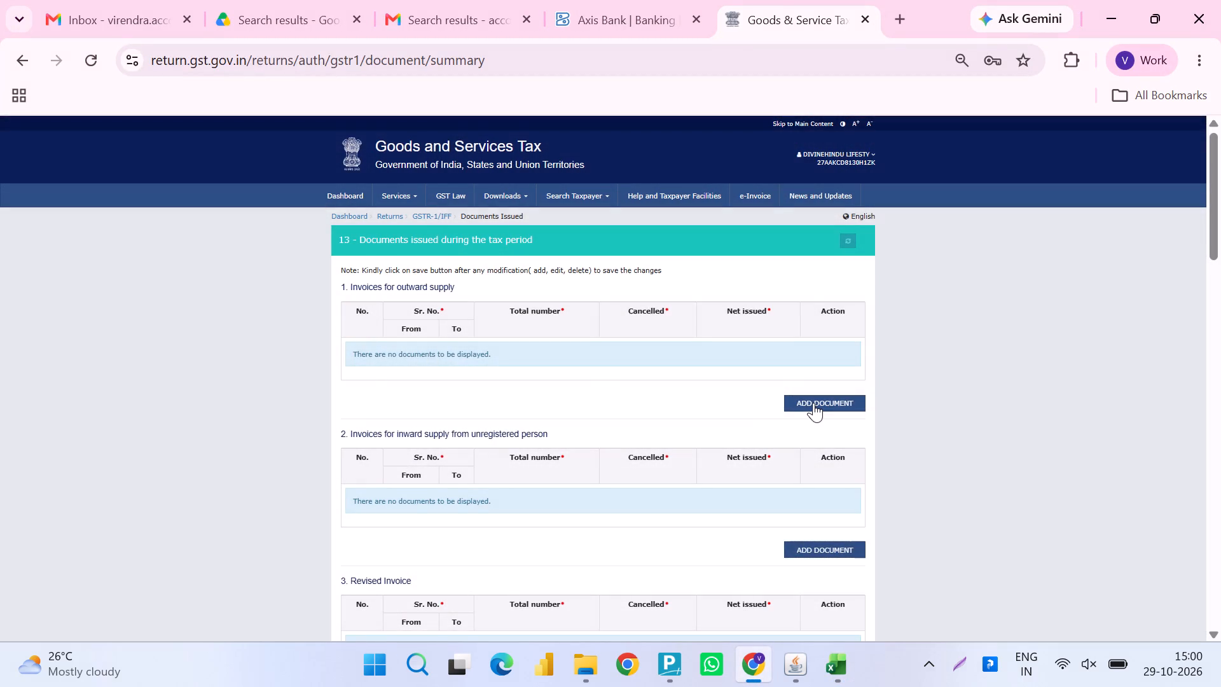
click(813, 403)
click(442, 354)
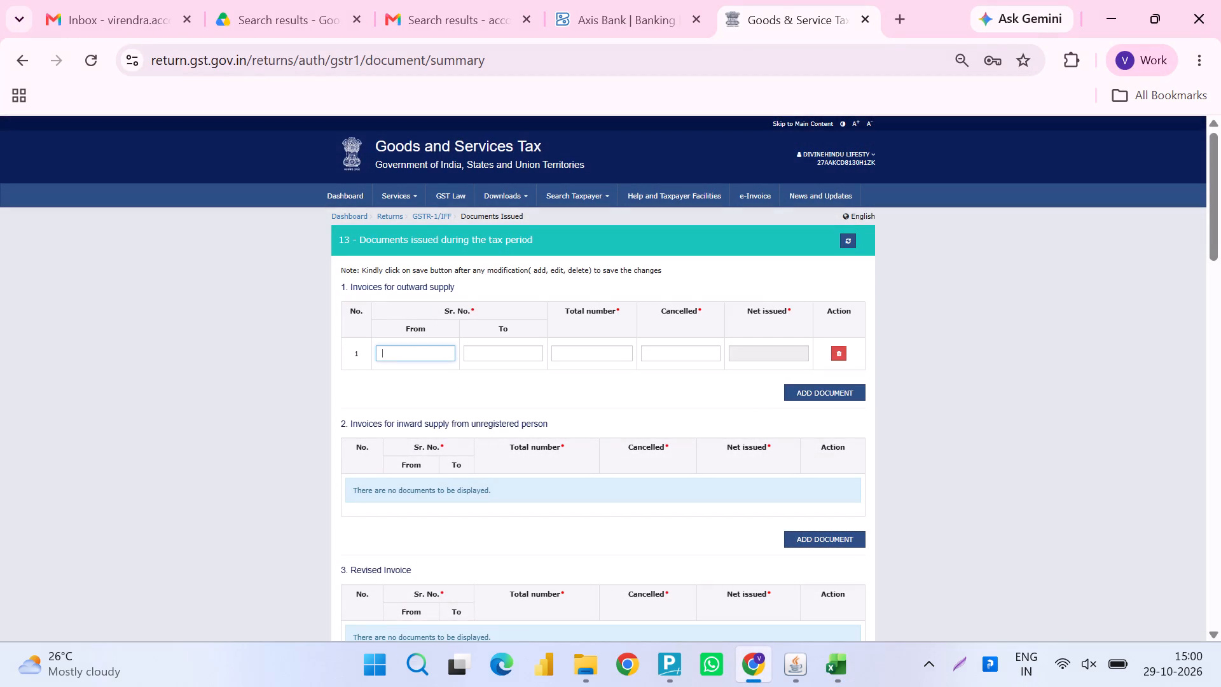
key(ctrl+v)
key(Tab)
Copy the last invoice number, BOM7-282, from cell B94 of the A B2C sheet into the row's To serial number.
key(alt+Tab)
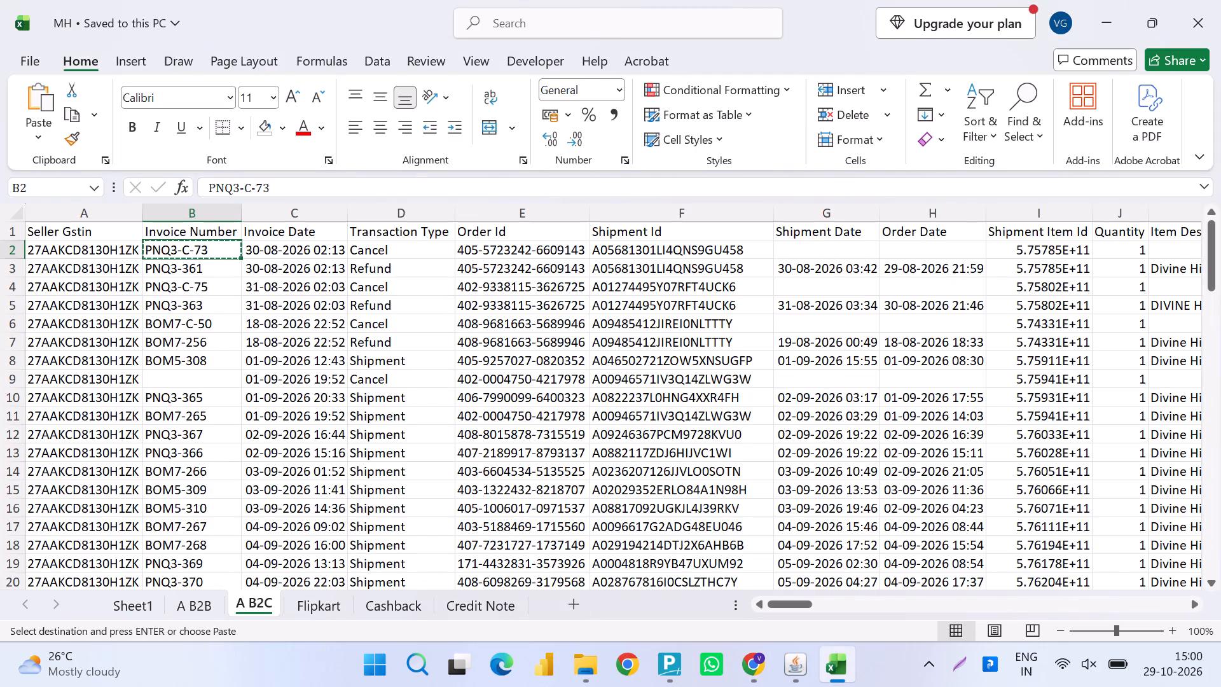
key(Left)
key(ctrl+Down)
key(Right)
key(ctrl+c)
key(alt+Tab)
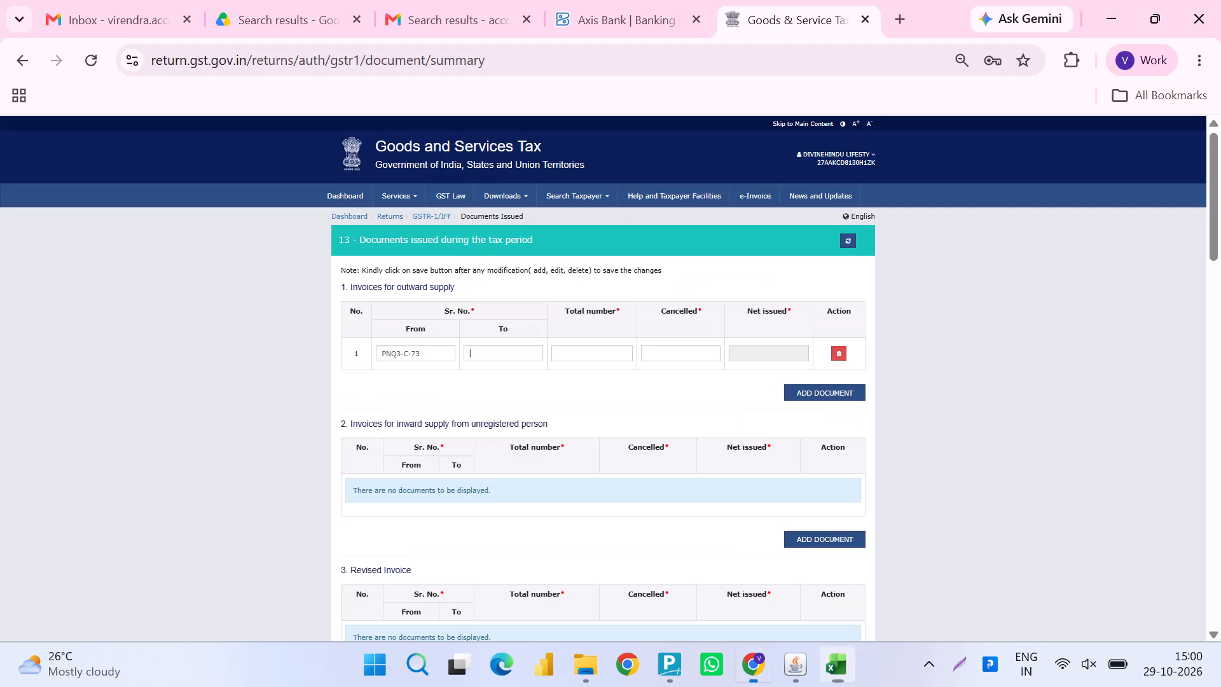
key(ctrl+v)
key(Tab)
Count the A B2C sheet's invoice rows using the Invoice Date column and enter 93 as the total number of documents.
key(alt+Tab)
key(Right)
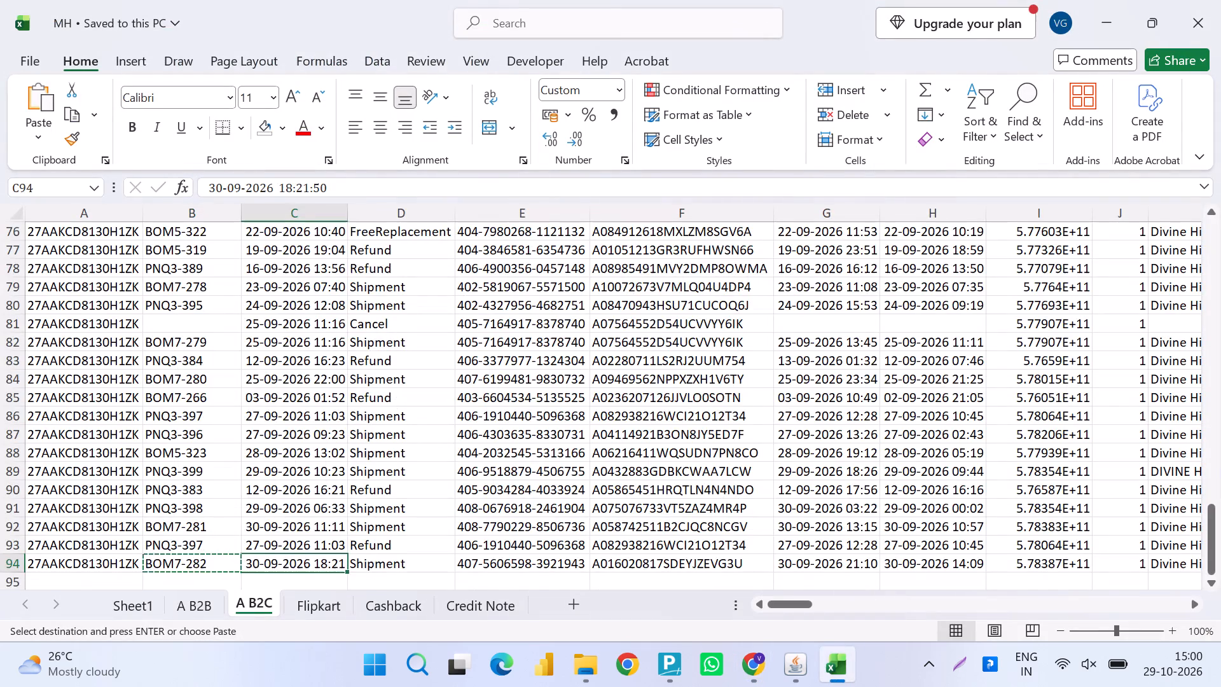
key(ctrl+shift+Up)
key(shift+Down)
key(alt+Tab)
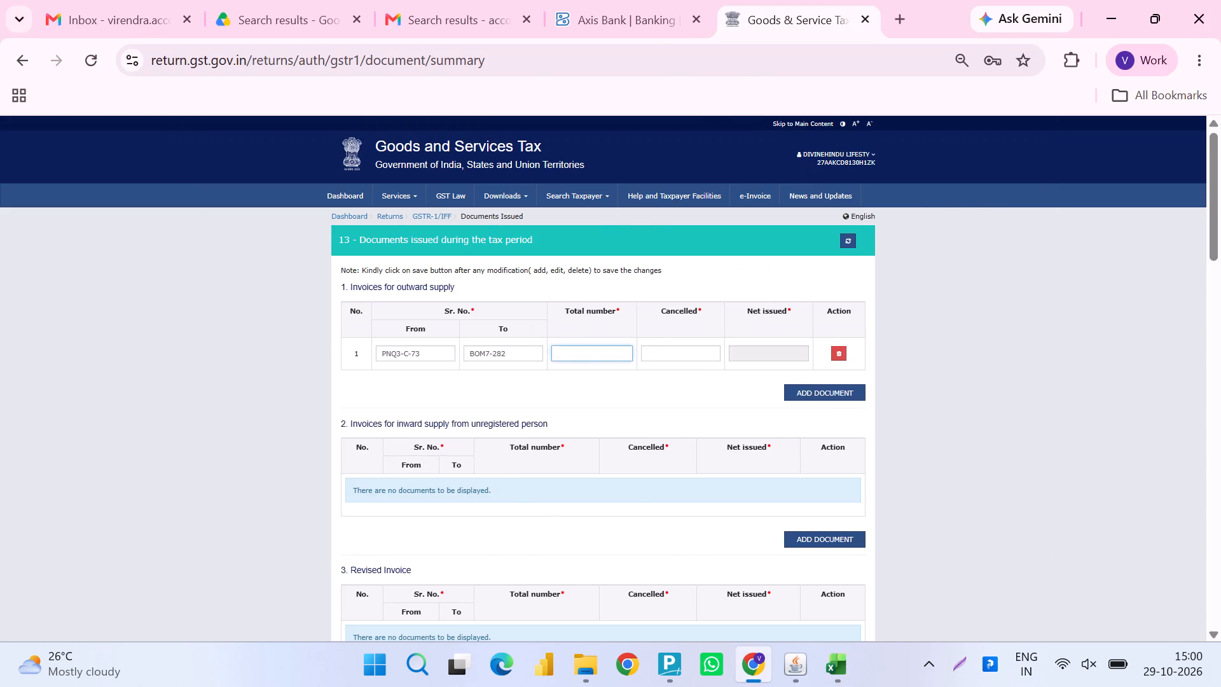
key(alt+Tab)
key(alt+Tab)
text(93)
key(Tab)
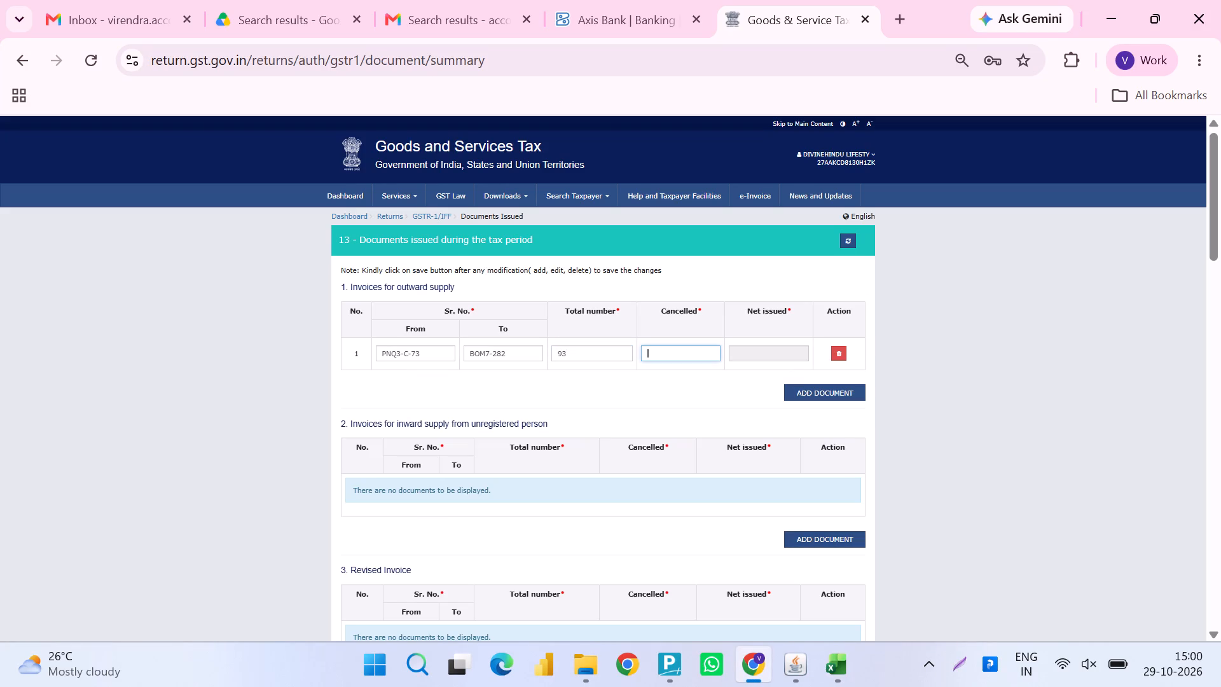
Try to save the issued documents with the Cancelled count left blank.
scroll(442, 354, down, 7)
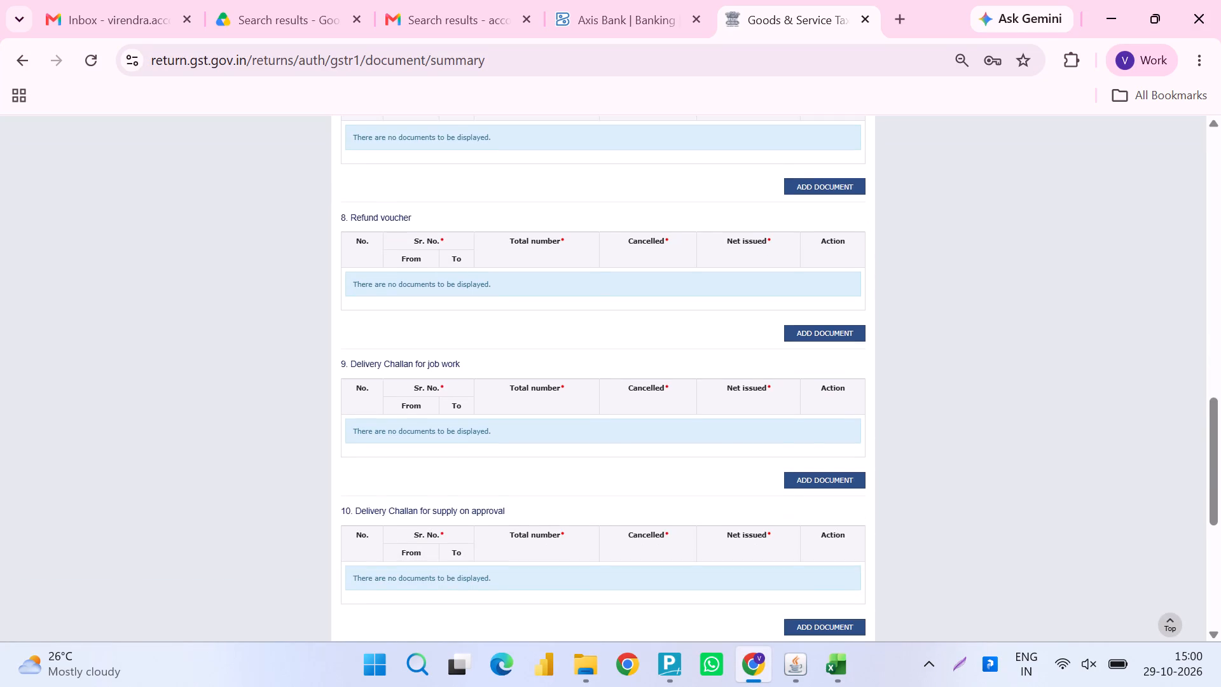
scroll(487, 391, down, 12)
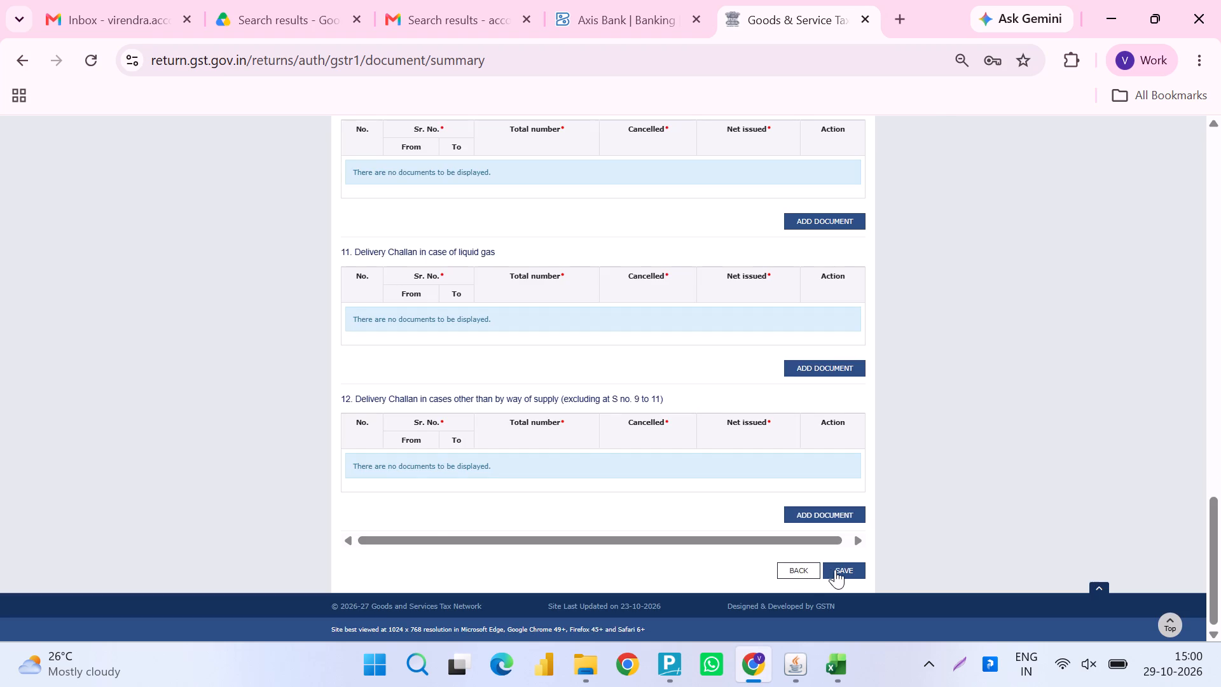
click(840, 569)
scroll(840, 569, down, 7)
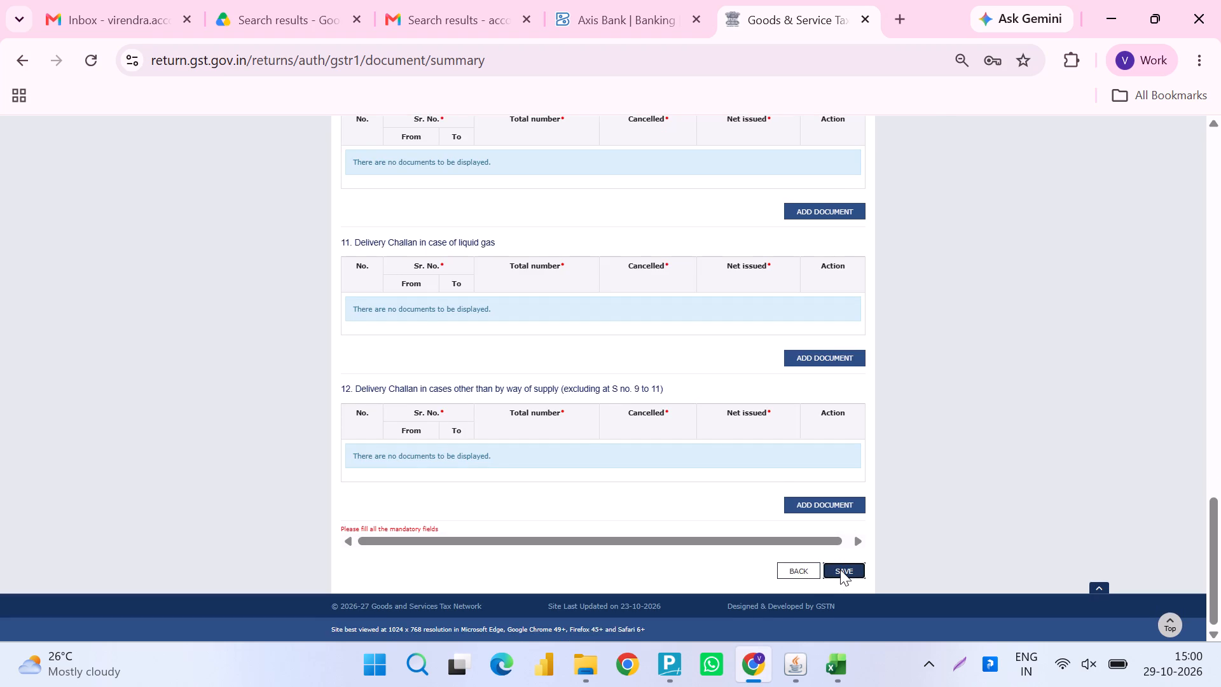
Set the outward supply invoices' Cancelled count to 0, save the issued documents and return to the GSTR-1 details page.
scroll(840, 569, up, 12)
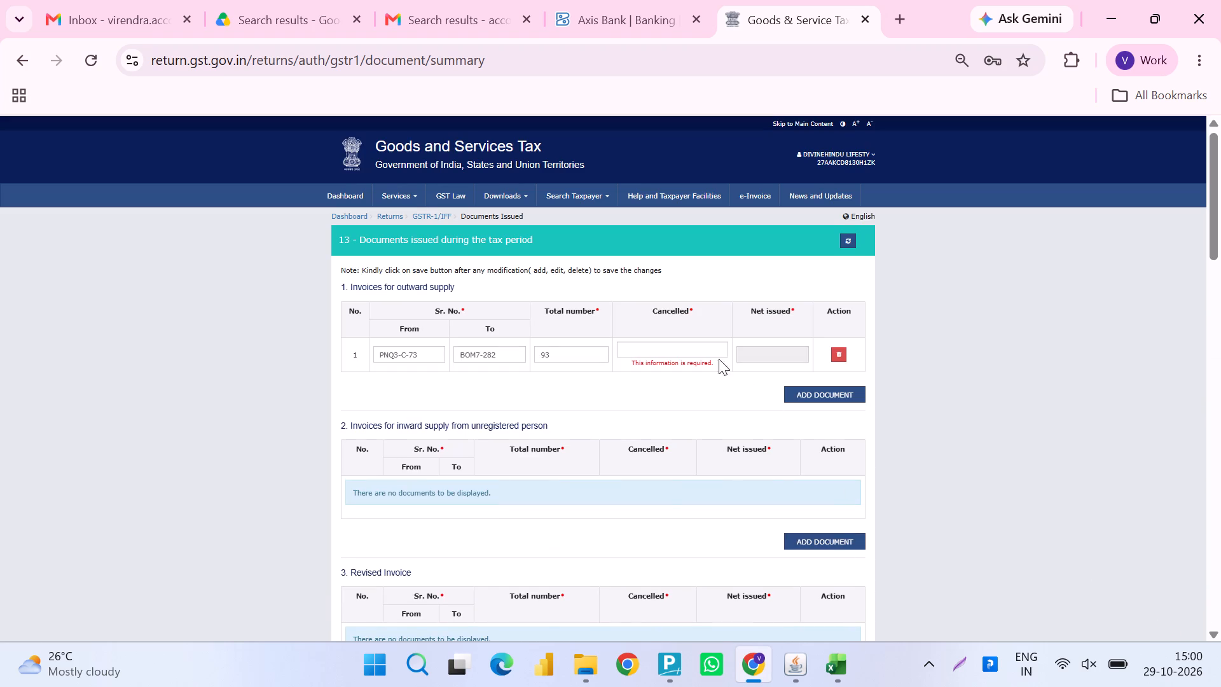
click(714, 348)
key(0)
key(Tab)
scroll(714, 348, down, 11)
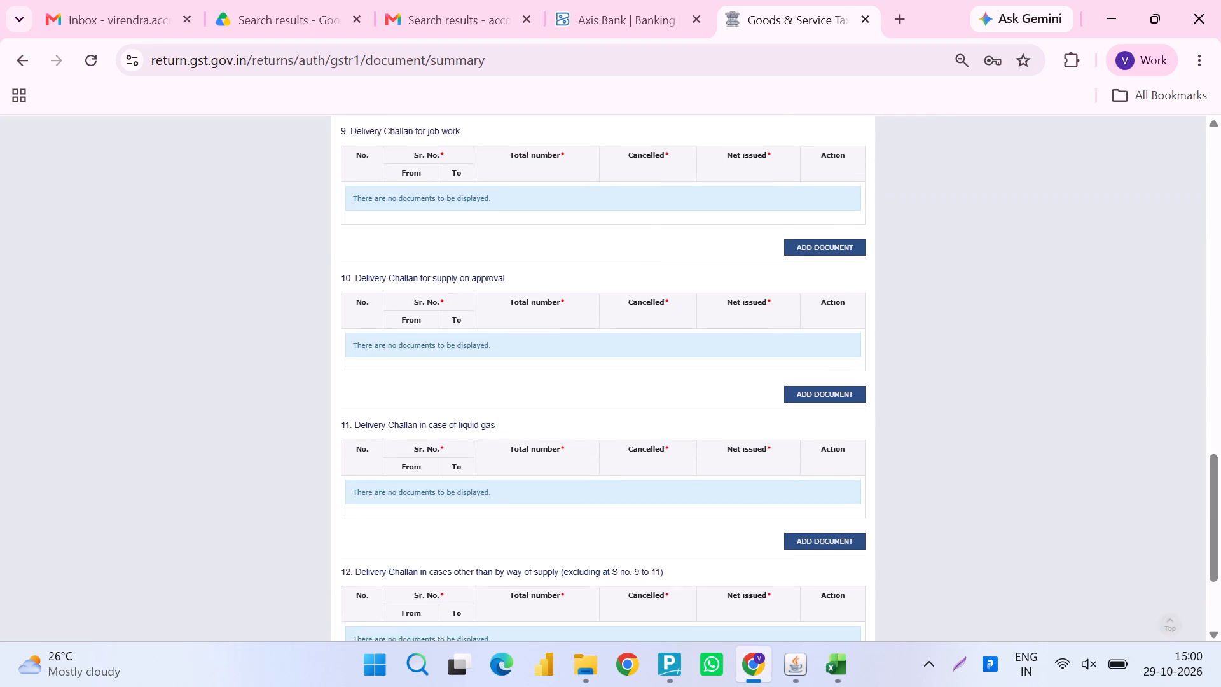
scroll(714, 348, down, 11)
click(841, 571)
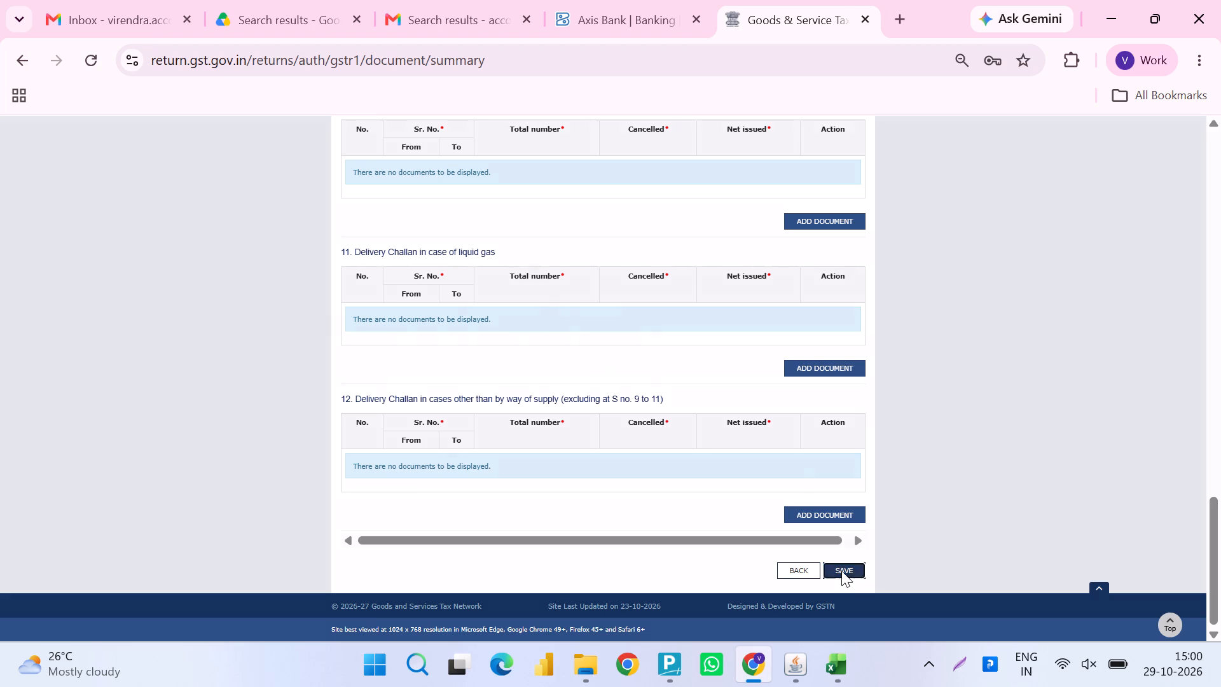
scroll(841, 571, down, 12)
scroll(841, 571, right, 12)
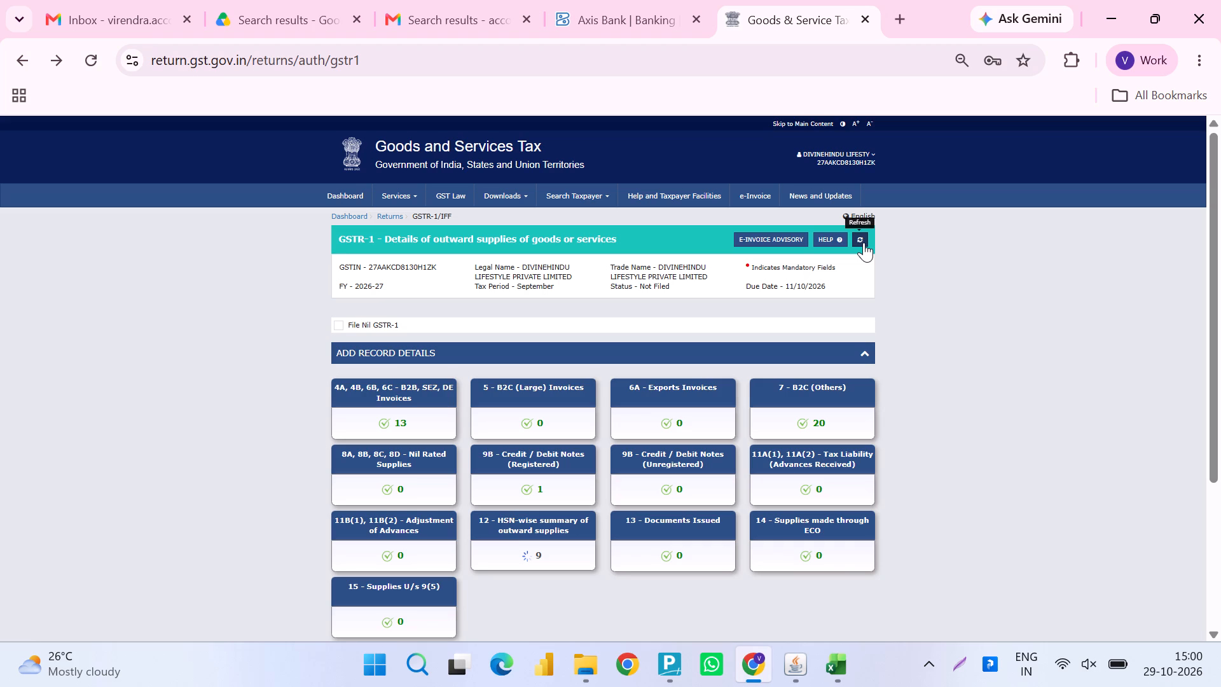
Refresh the GSTR-1 details page to check the status of the record tables.
click(864, 242)
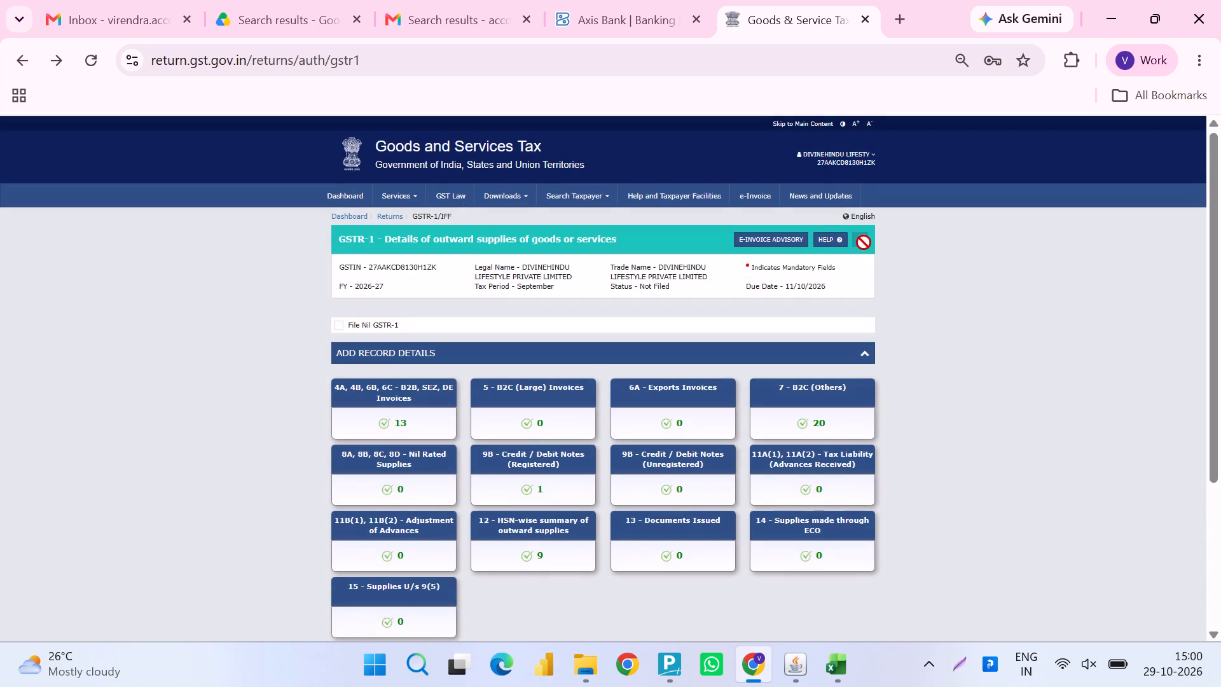
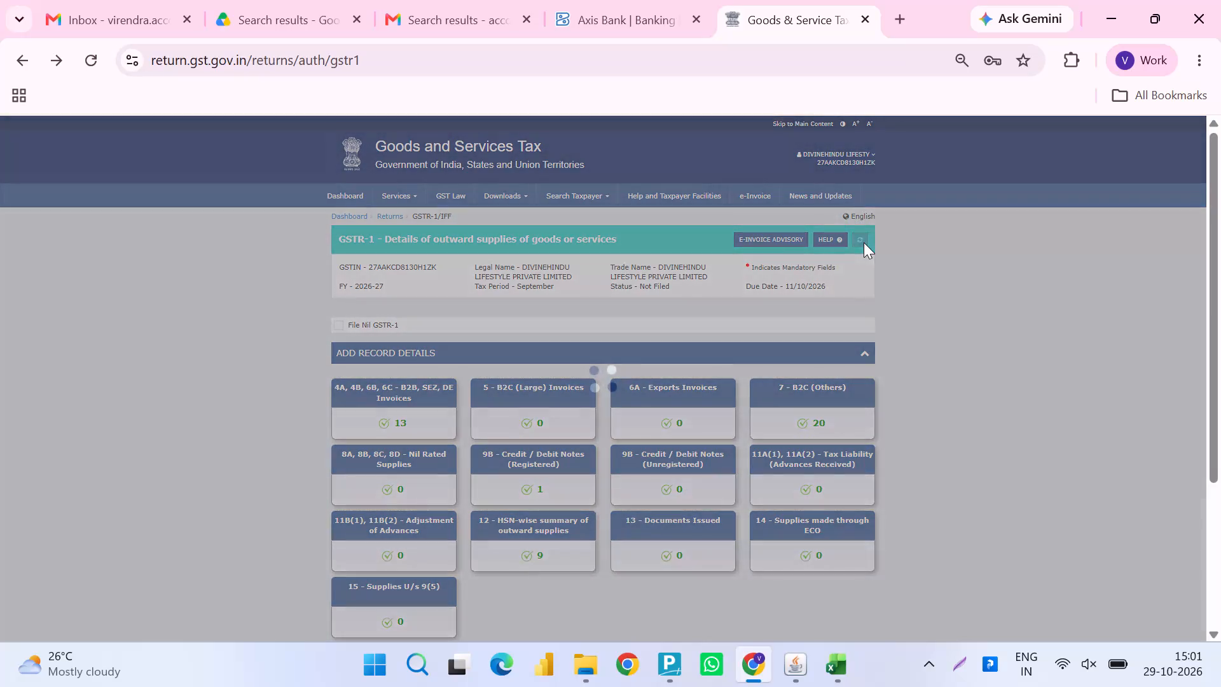
Open table 13, Documents Issued, to review its sections, and return to the GSTR-1 details page.
click(690, 515)
scroll(690, 515, down, 7)
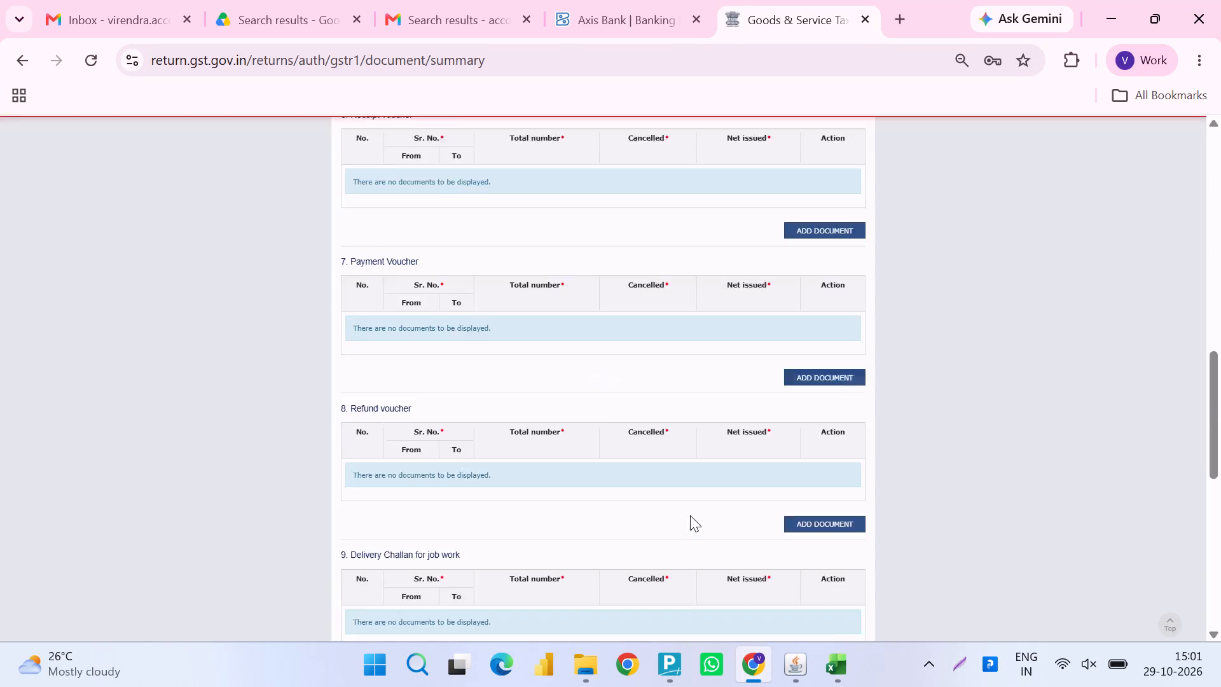
scroll(690, 515, down, 8)
click(801, 573)
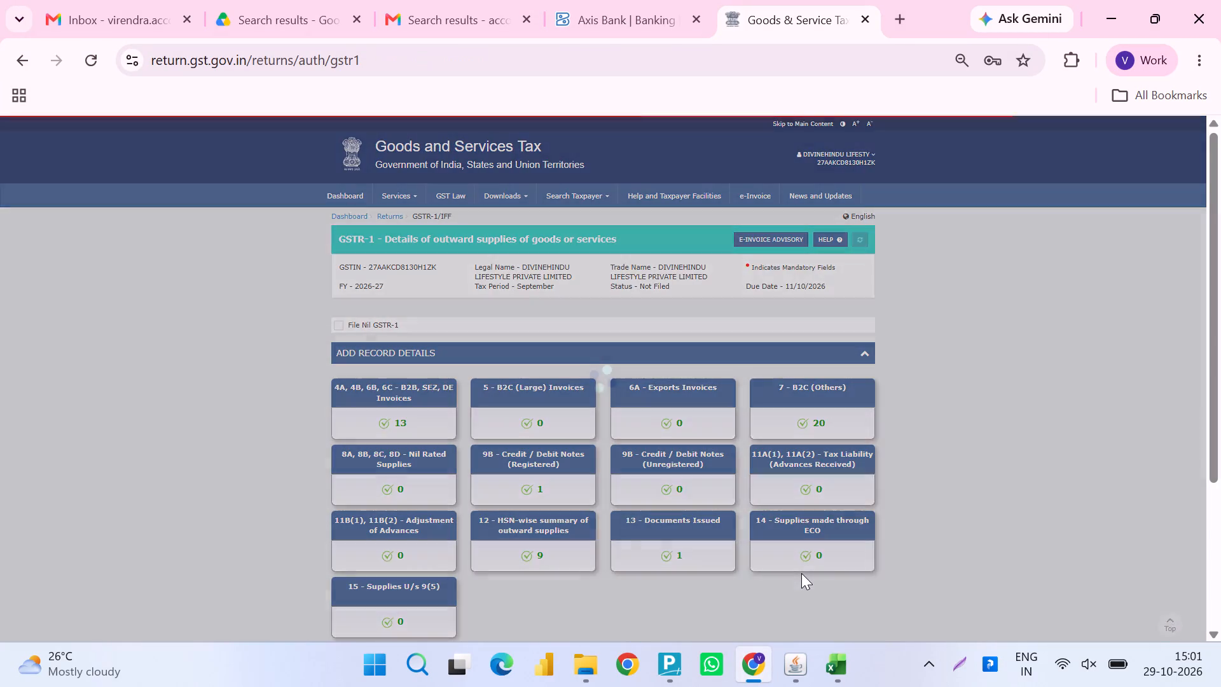
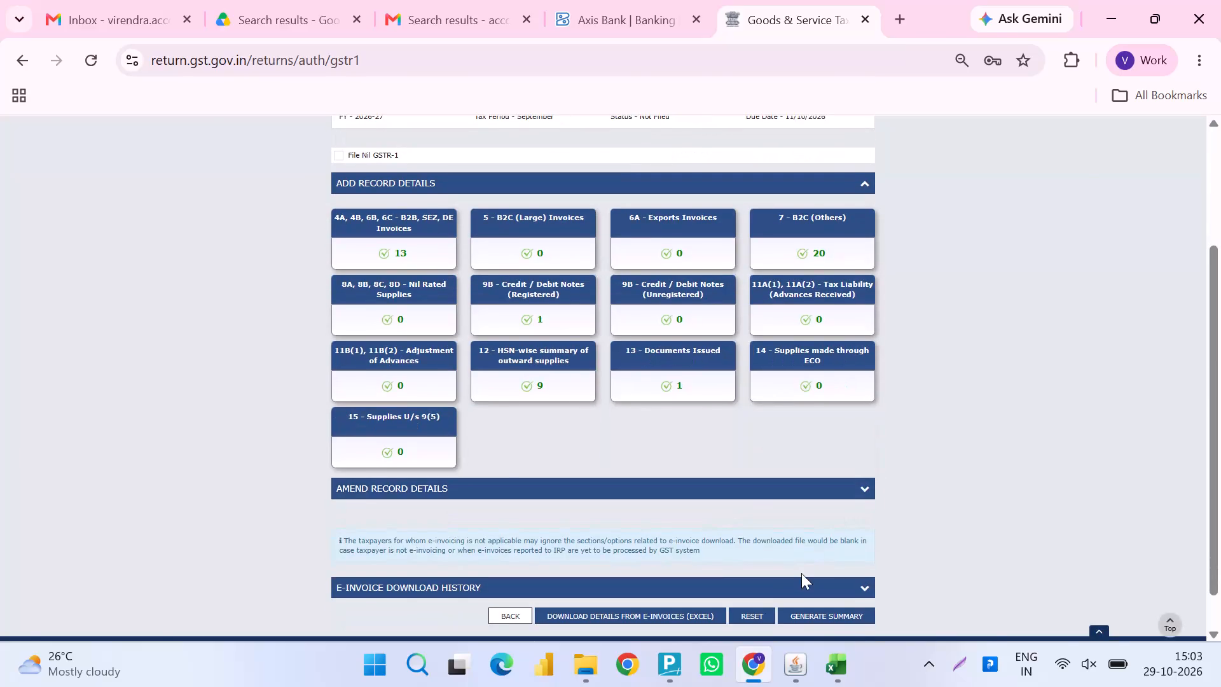
Switch to the MH workbook in Excel and dismiss the quick analysis options on the A B2C sheet.
key(alt+Tab)
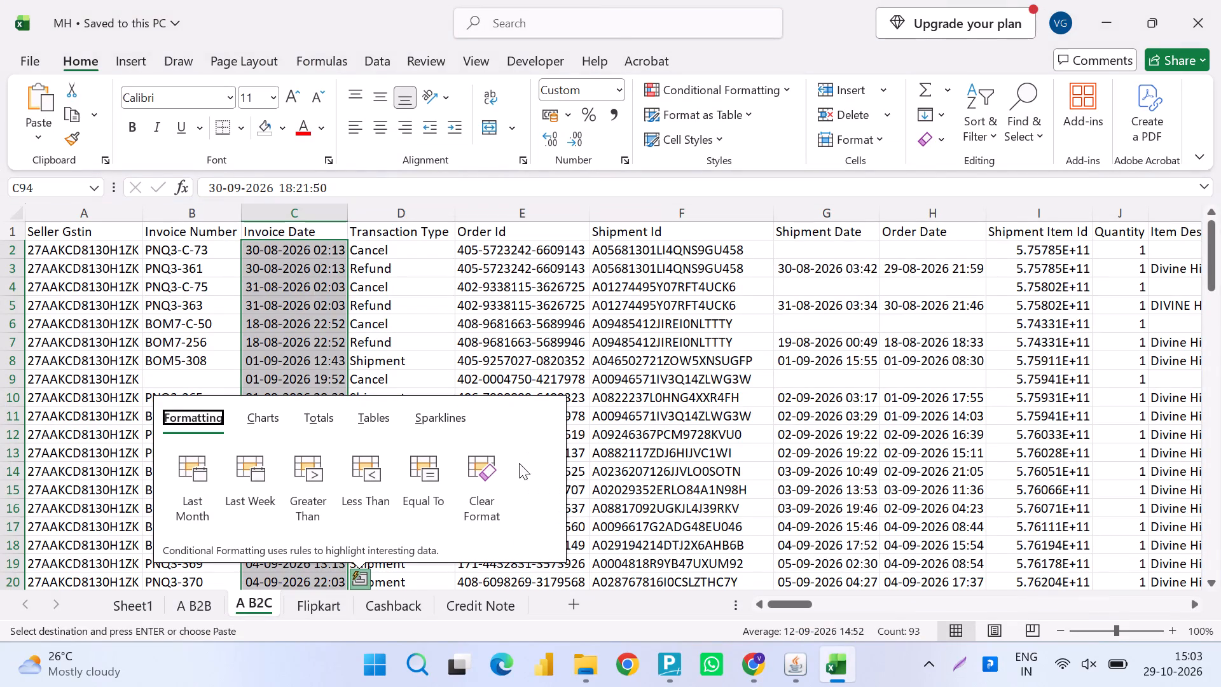
key(Escape)
click(524, 474)
Switch to File Explorer, look into b2cReport_September_2026 from the Sep folder, and go back to select the MH workbook.
key(alt+Tab)
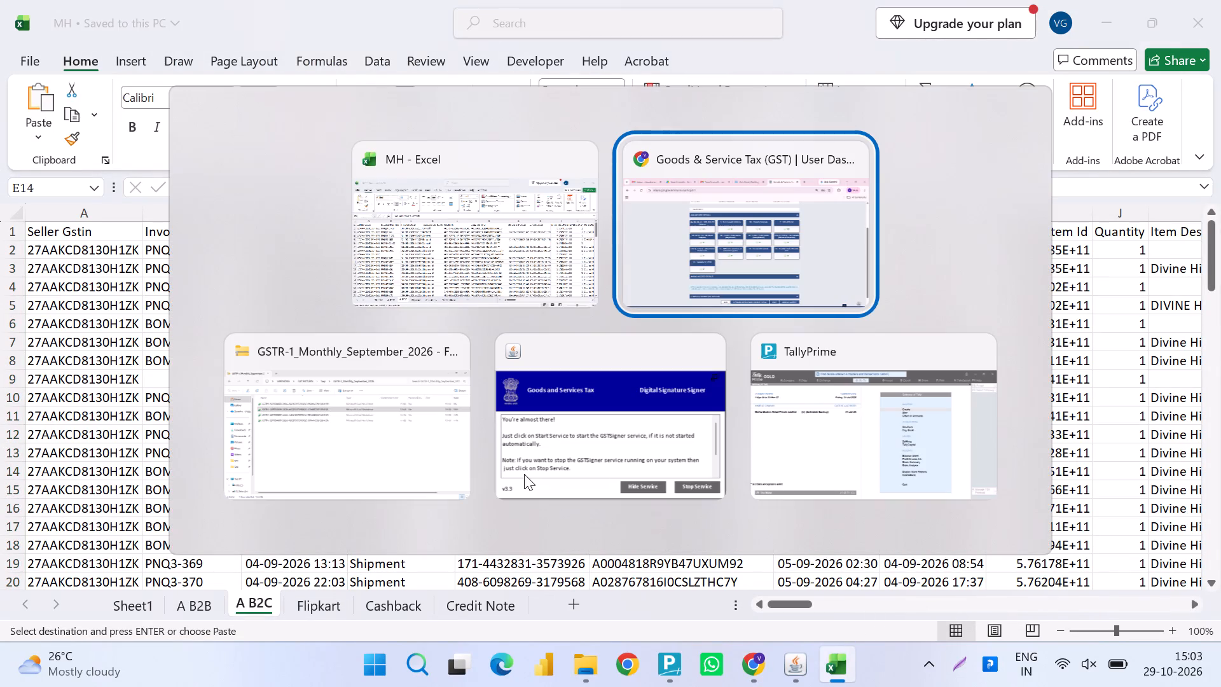
key(alt+Down)
key(alt+Left)
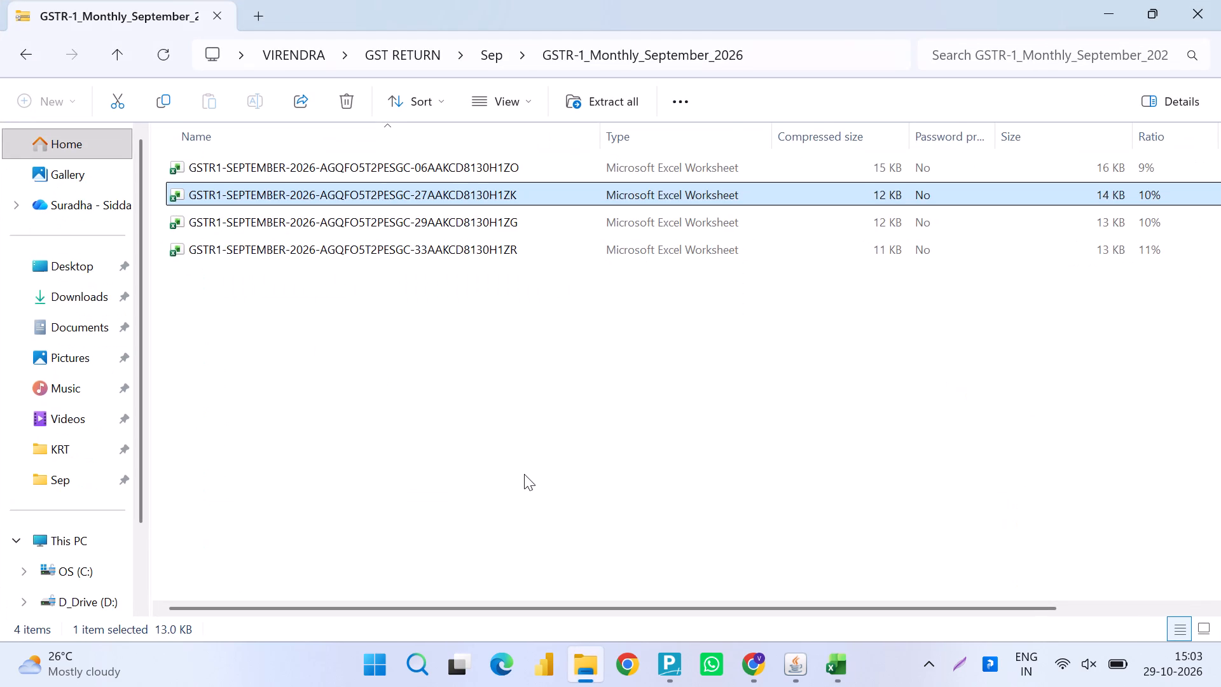
key(BackSpace)
key(Up)
key(Return)
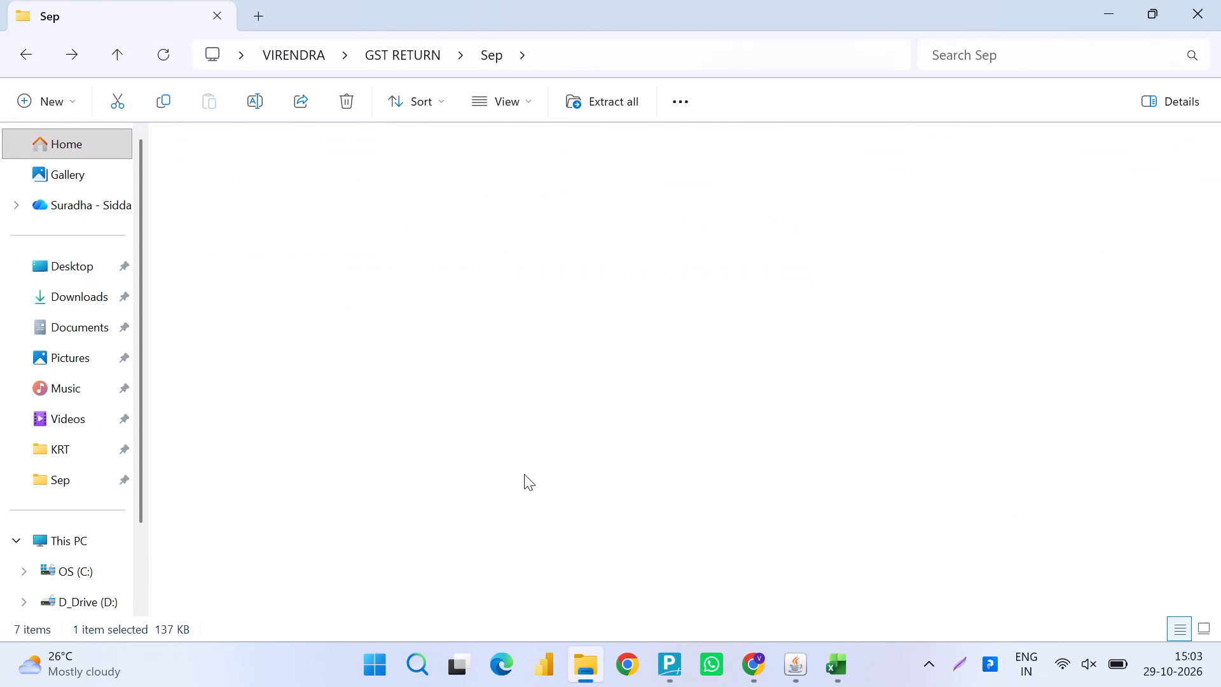
key(BackSpace)
key(Down)
key(Down)
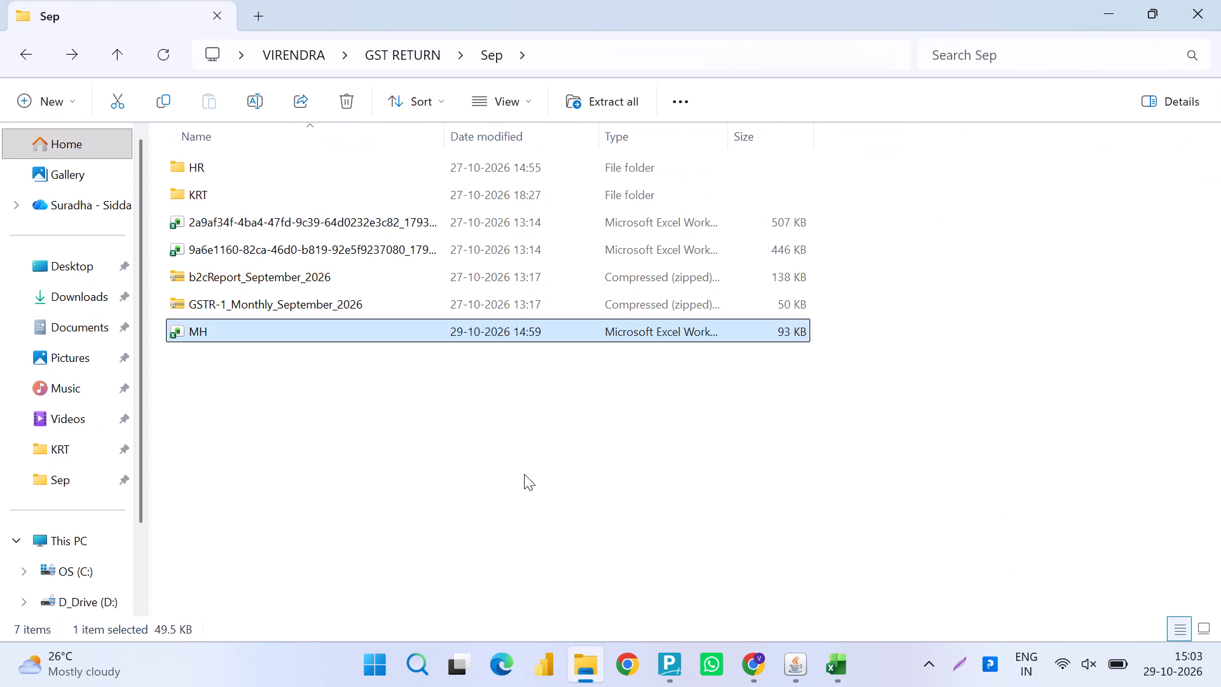
Switch back to the GSTR-1 page in Chrome and show the hidden system tray icons.
click(769, 672)
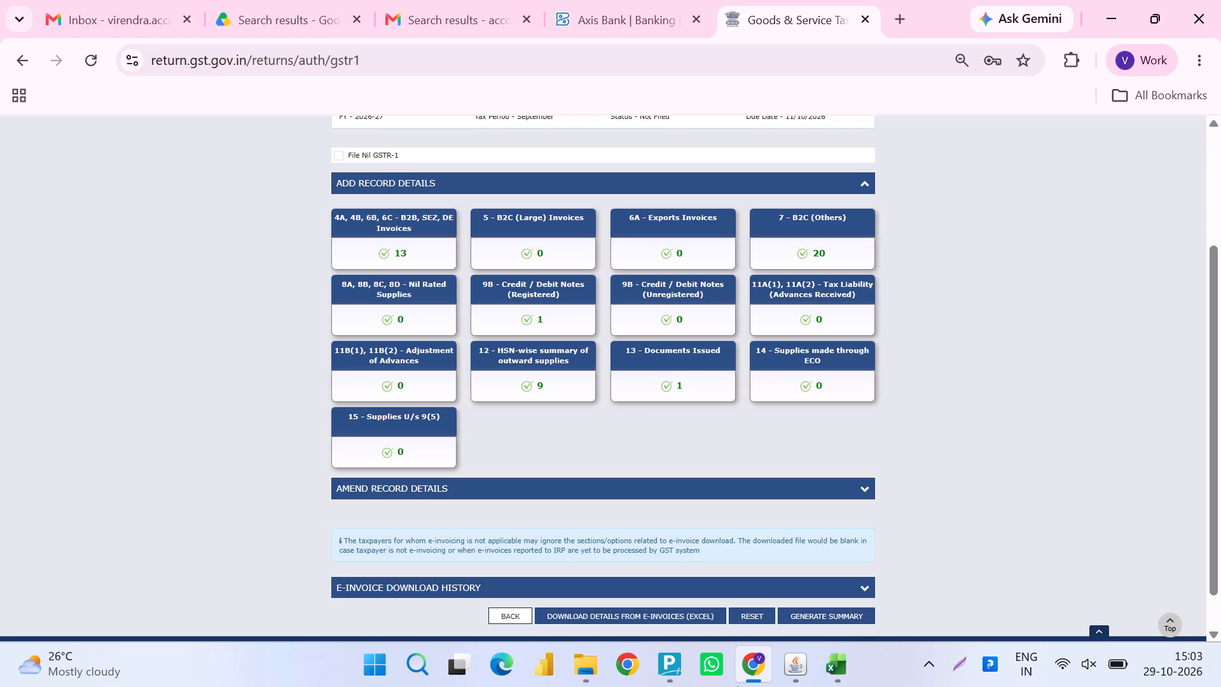
click(927, 661)
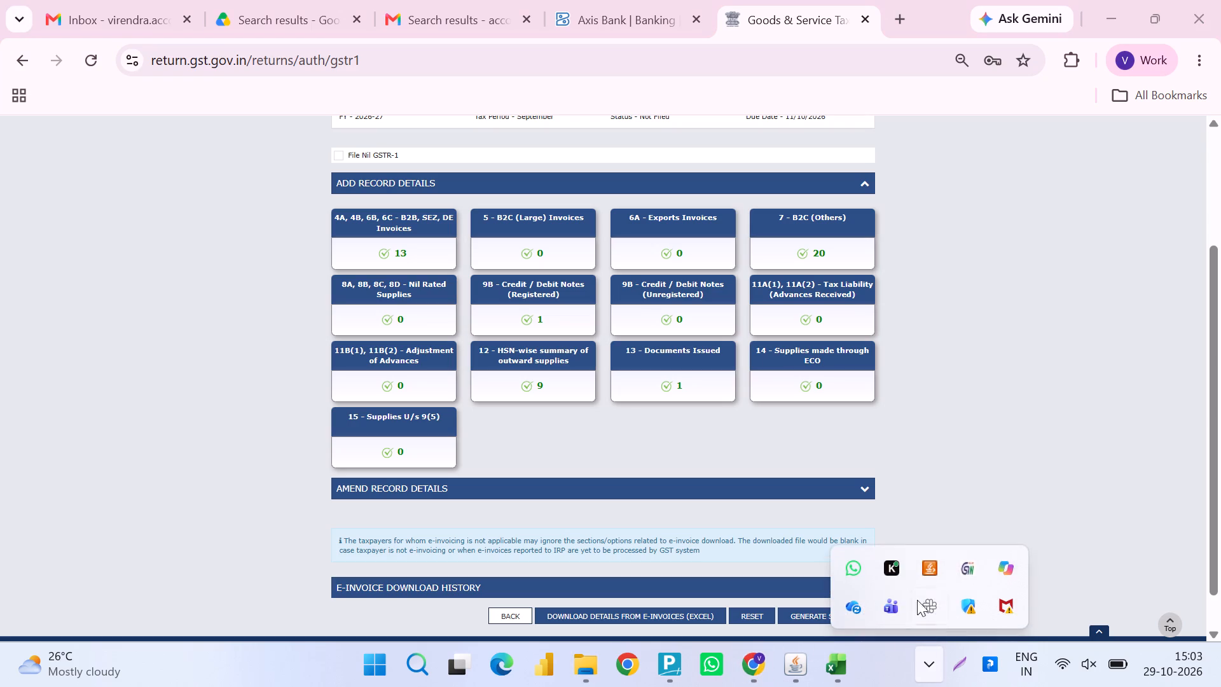